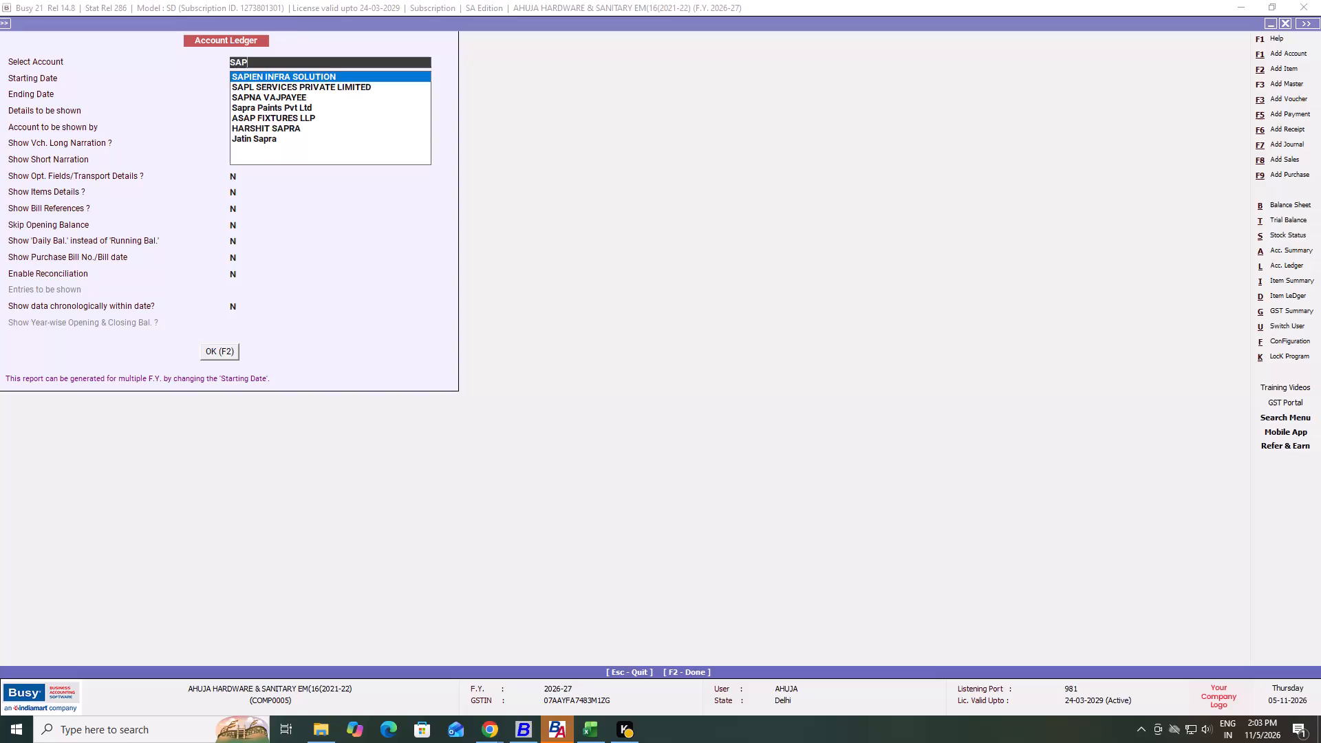
# Generate the account ledger for Sapra Paints Pvt Ltd and go to its latest entry.
pyautogui.write('RA PAINTS')
pyautogui.press('Return')
pyautogui.press('Tab')
pyautogui.press('F2')
pyautogui.press('End')
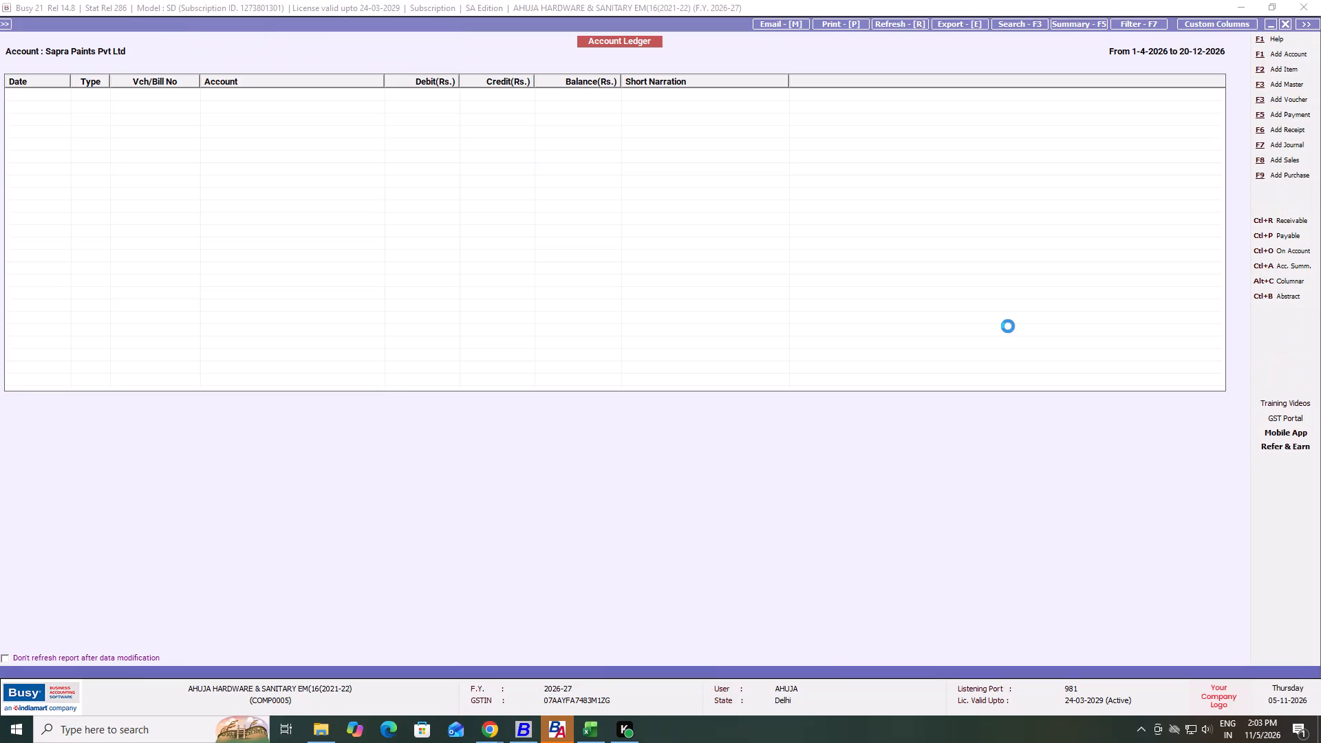
pyautogui.press('End')
pyautogui.press('Up')
pyautogui.press('Down')
pyautogui.press('Up')
pyautogui.press('Down')
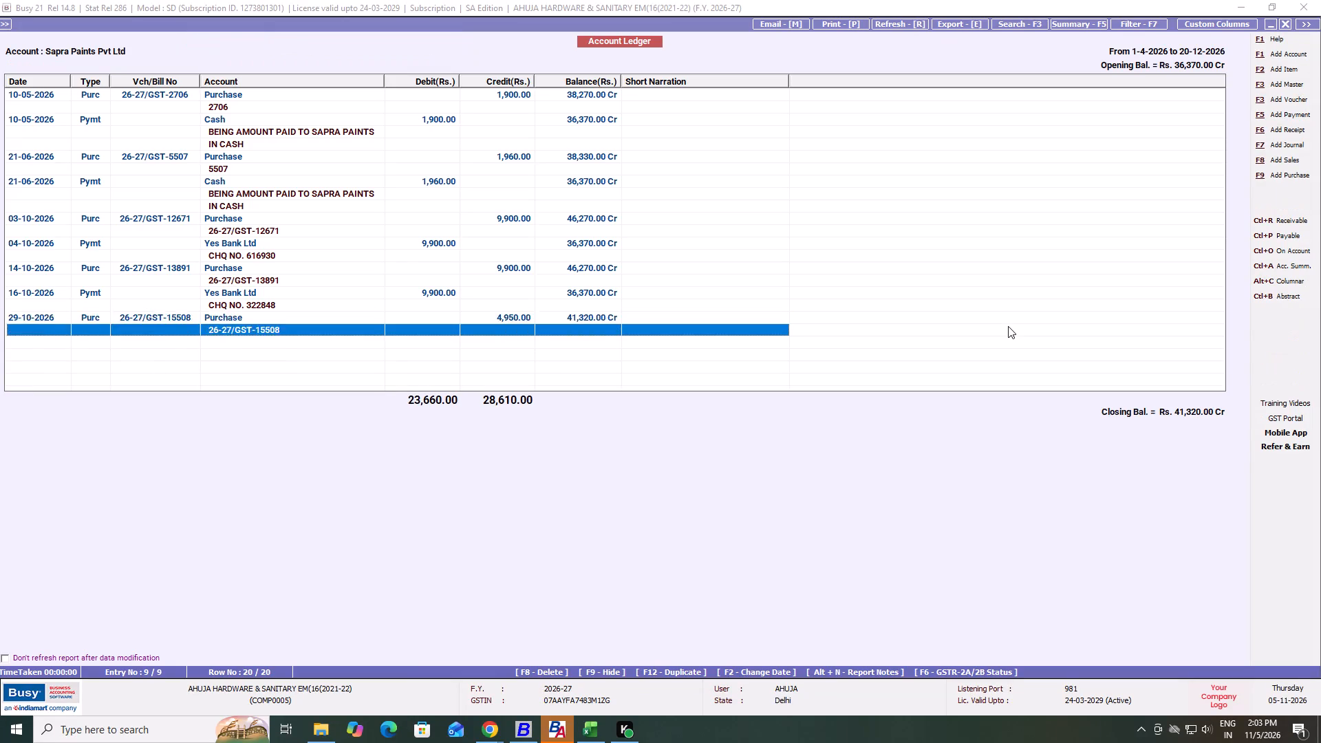
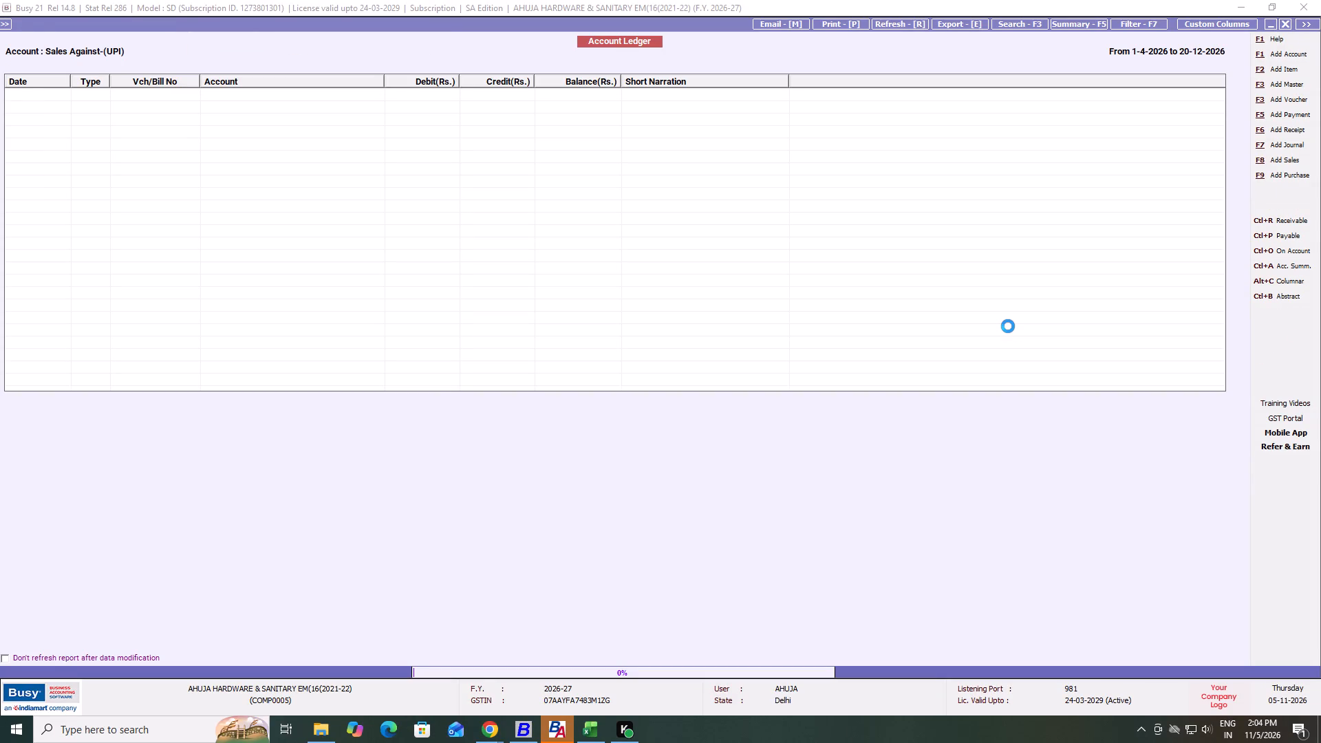
# Go to the latest entry of the Sales Against-(UPI) account ledger.
pyautogui.press('End')
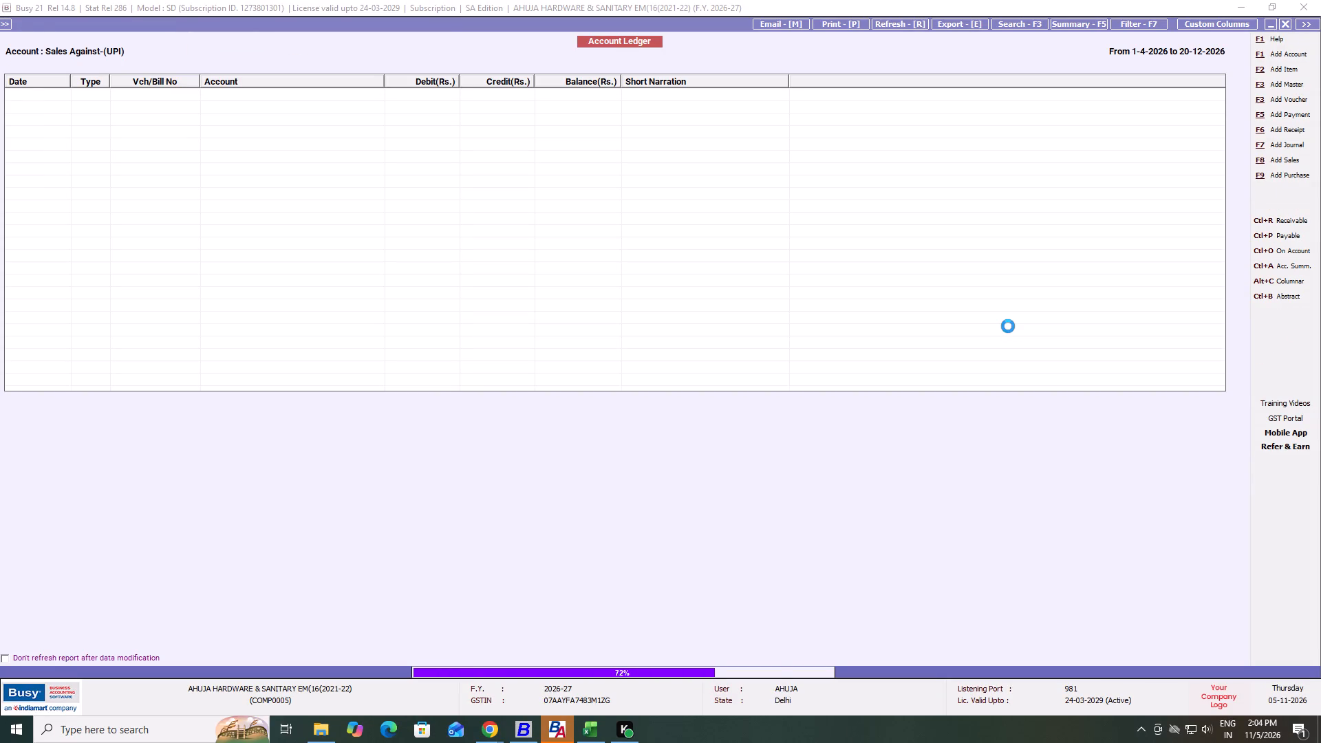
pyautogui.press('End')
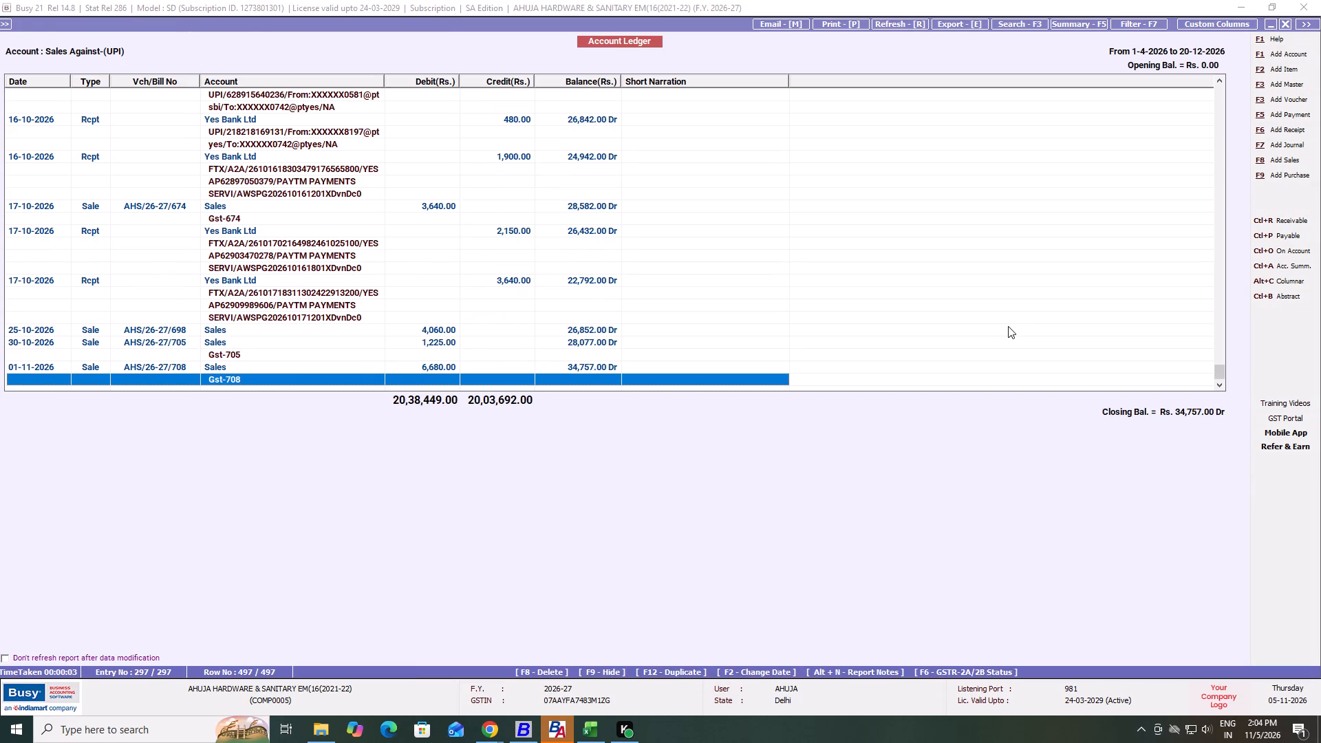
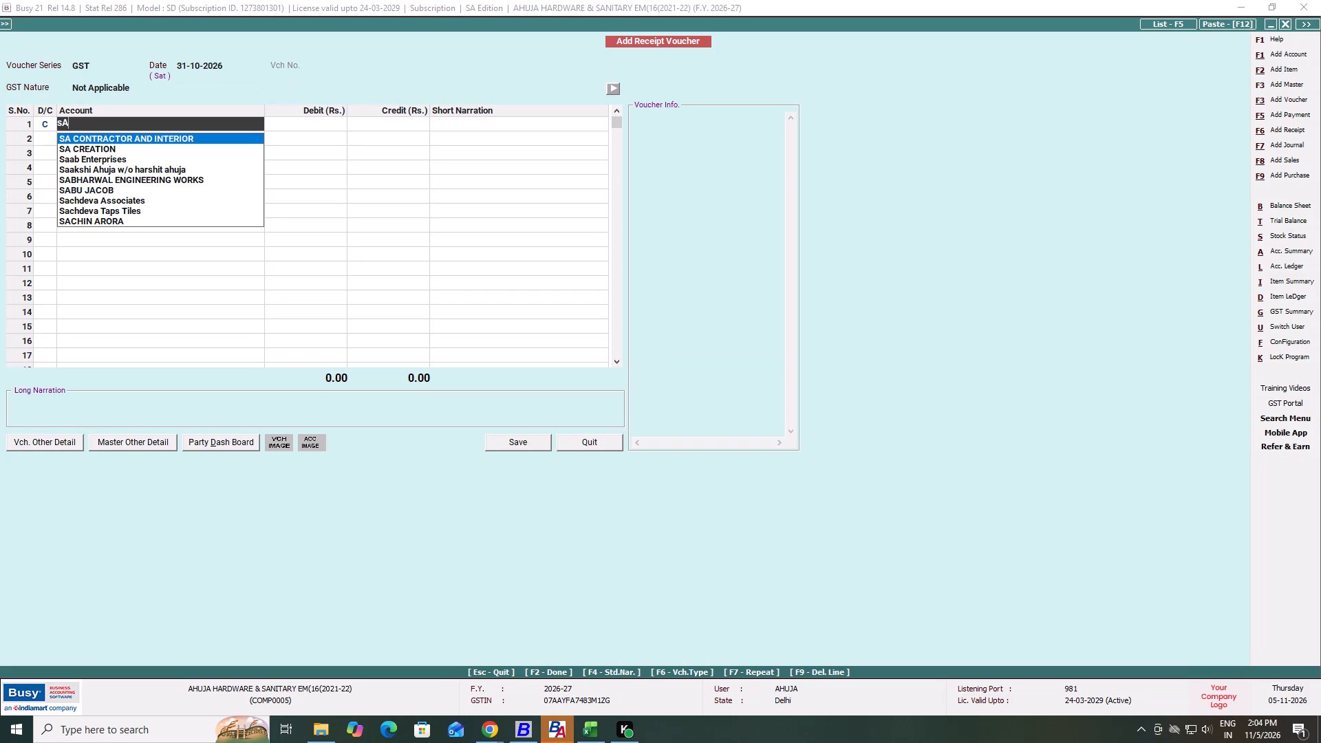
# Fill the receipt voucher's first credit line with the Sales Against-(UPI) account and an amount of 11225.
pyautogui.write('LES AGAINS')
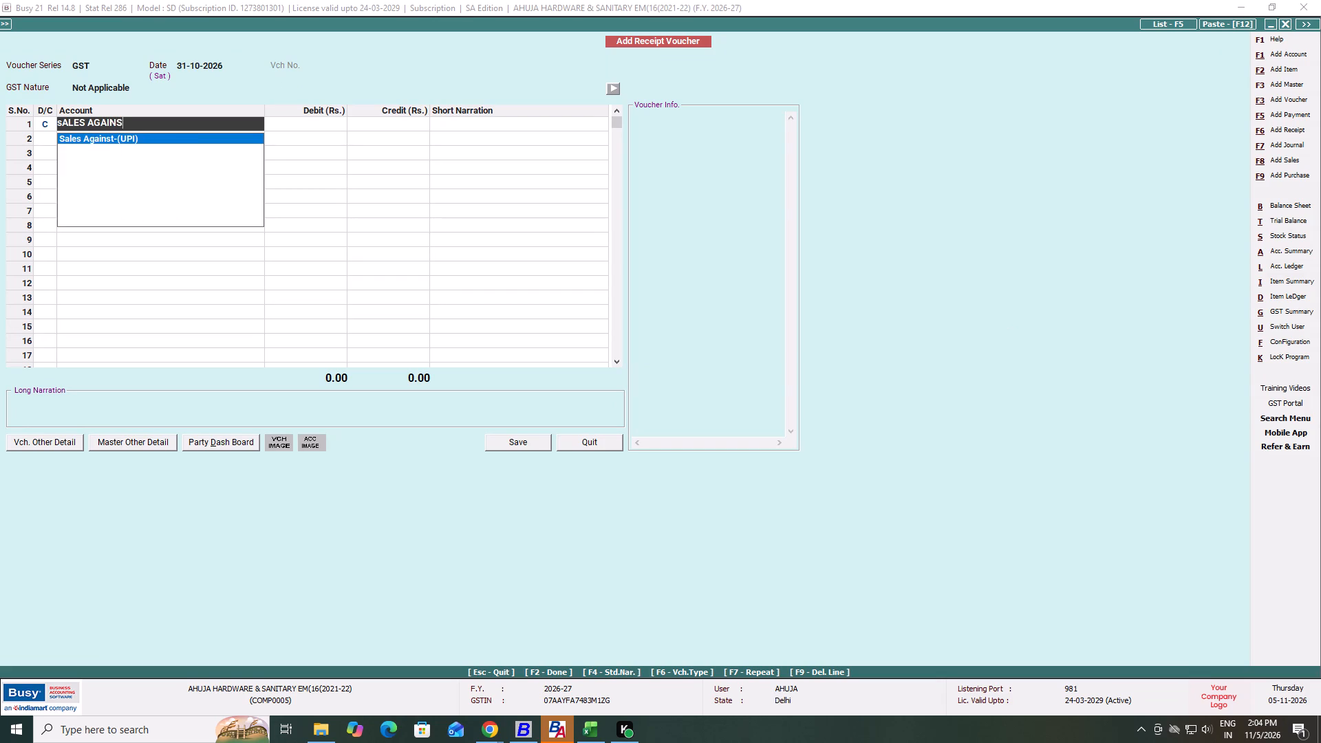
pyautogui.write('T')
pyautogui.press('Return')
pyautogui.write('11225')
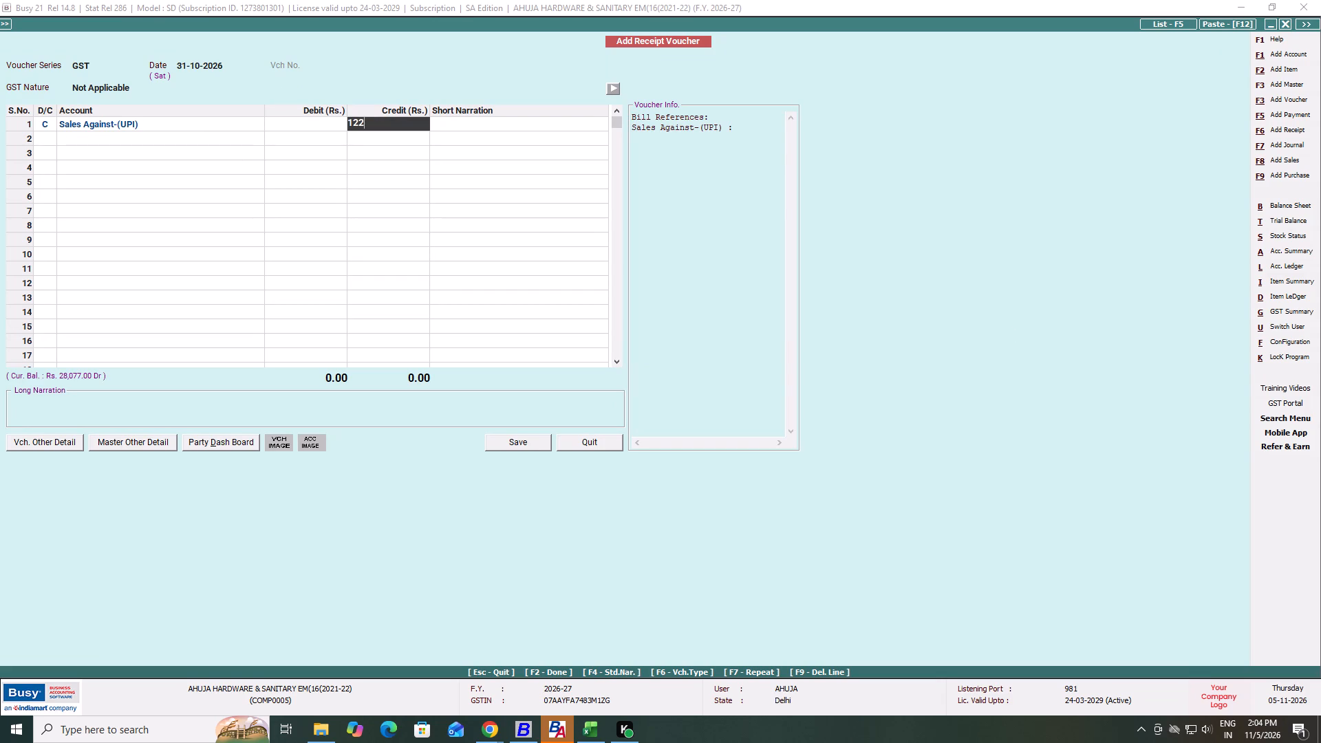
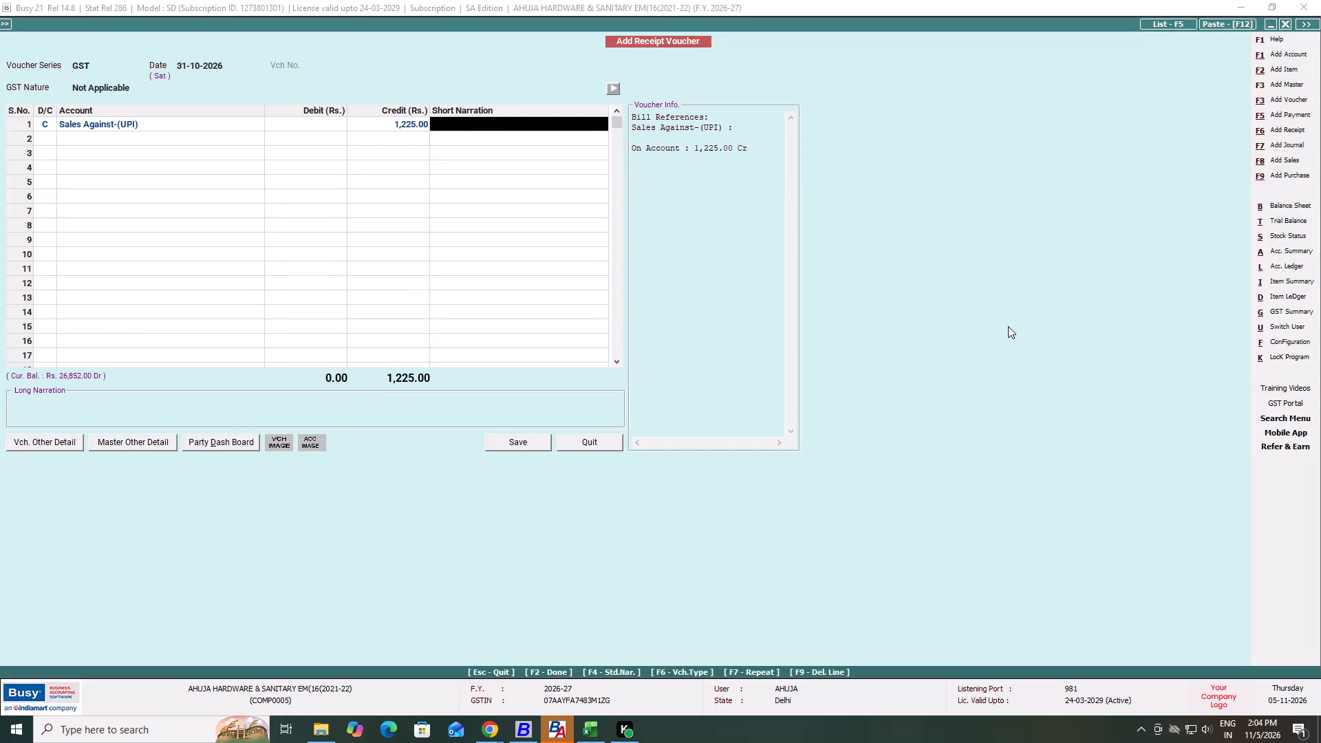
# Complete the receipt voucher's second line by debiting Yes Bank Ltd with 1,225, leaving the short narrations blank.
pyautogui.press('Return')
pyautogui.press('Return')
pyautogui.press('Return')
pyautogui.press('Return')
pyautogui.press('Tab')
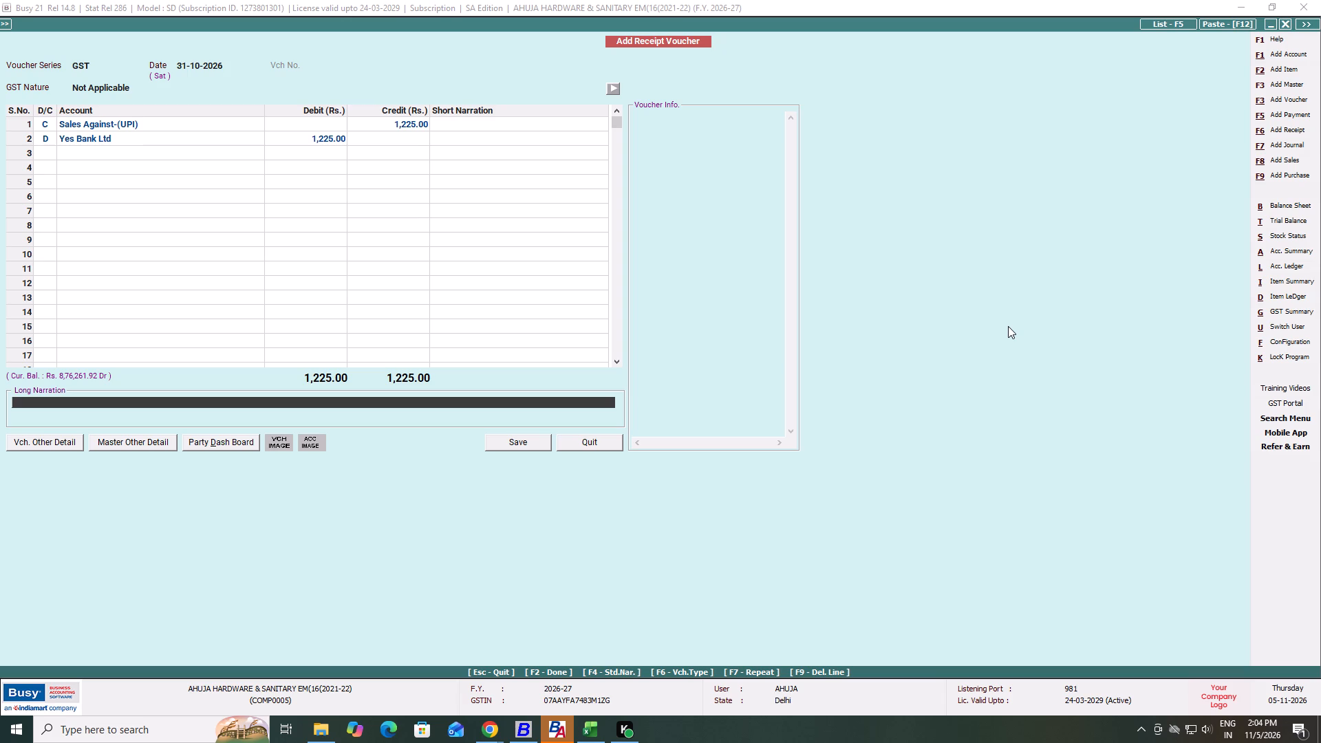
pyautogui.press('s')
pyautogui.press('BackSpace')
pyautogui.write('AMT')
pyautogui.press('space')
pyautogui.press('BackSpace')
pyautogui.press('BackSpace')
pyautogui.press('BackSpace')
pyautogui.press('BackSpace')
# Save the receipt voucher with its long narration left blank.
pyautogui.press('F2')
pyautogui.press('F2')
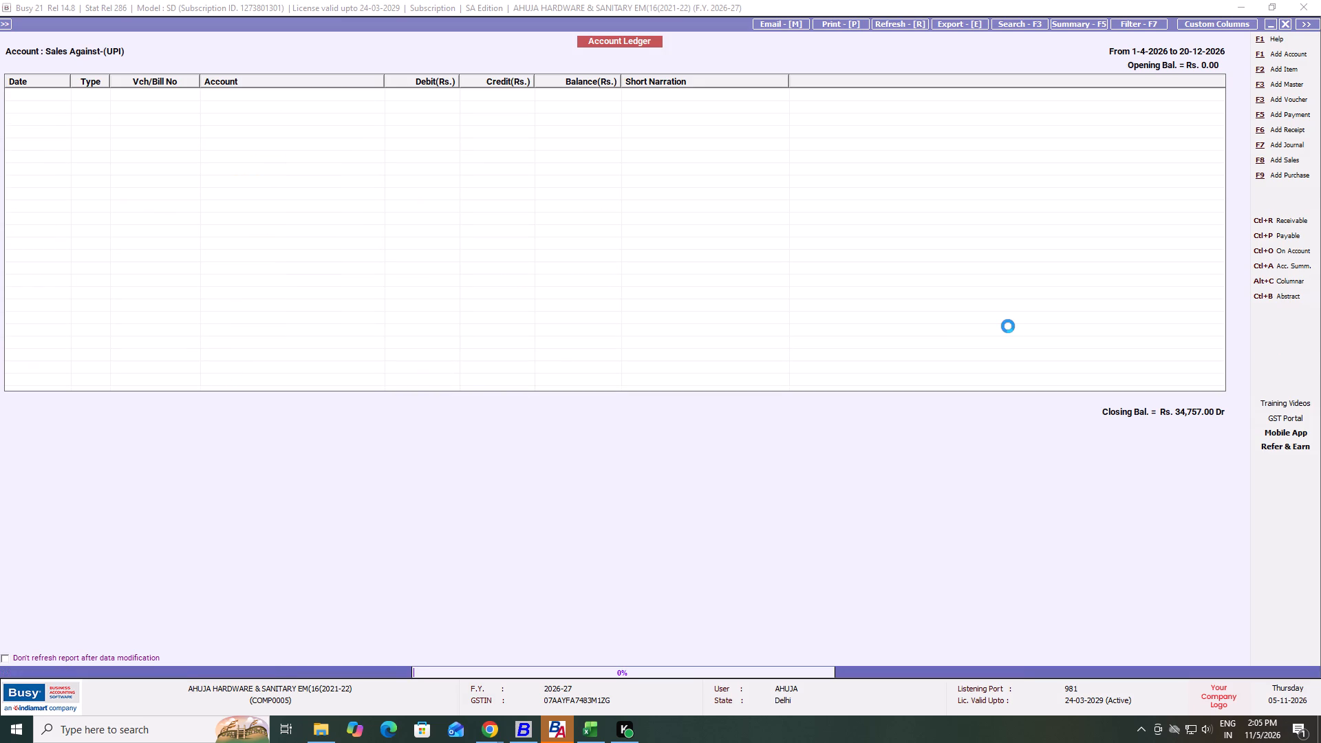
# Examine the Sales Against-(UPI) ledger down to its latest entries, comparing the 30-10-2026 sale, the 31-10-2026 Yes Bank Ltd receipt and the 01-11-2026 sale.
pyautogui.press('Up')
pyautogui.press('Up')
pyautogui.press('Up')
pyautogui.press('Up')
pyautogui.press('Up')
pyautogui.press('Up')
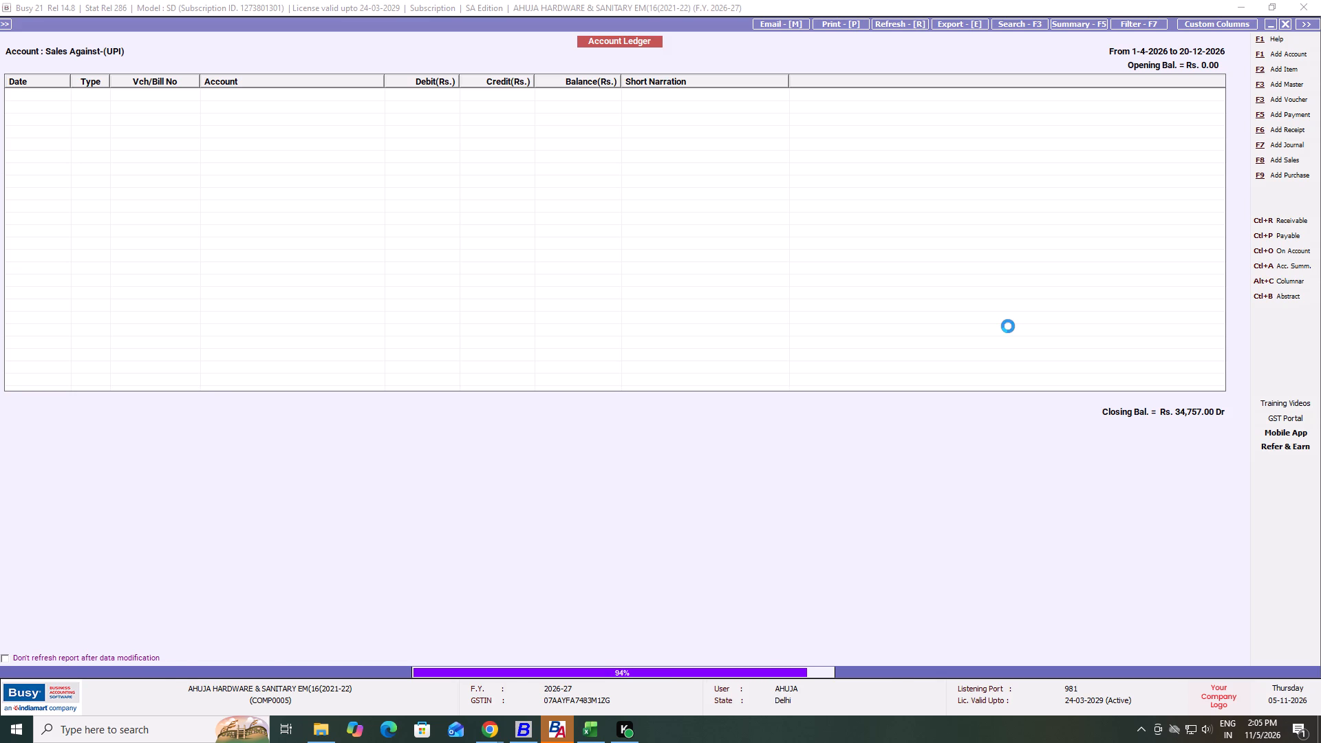
pyautogui.press('Down')
pyautogui.press('Down')
pyautogui.press('Down')
pyautogui.press('Down')
pyautogui.press('Down')
pyautogui.press('Down')
pyautogui.press('Down')
pyautogui.press('Down')
pyautogui.press('Down')
pyautogui.press('Down')
pyautogui.press('Down')
pyautogui.press('Down')
pyautogui.press('Down')
pyautogui.press('Down')
pyautogui.press('Down')
pyautogui.press('Down')
pyautogui.press('Down')
pyautogui.press('Down')
pyautogui.press('Down')
pyautogui.press('Down')
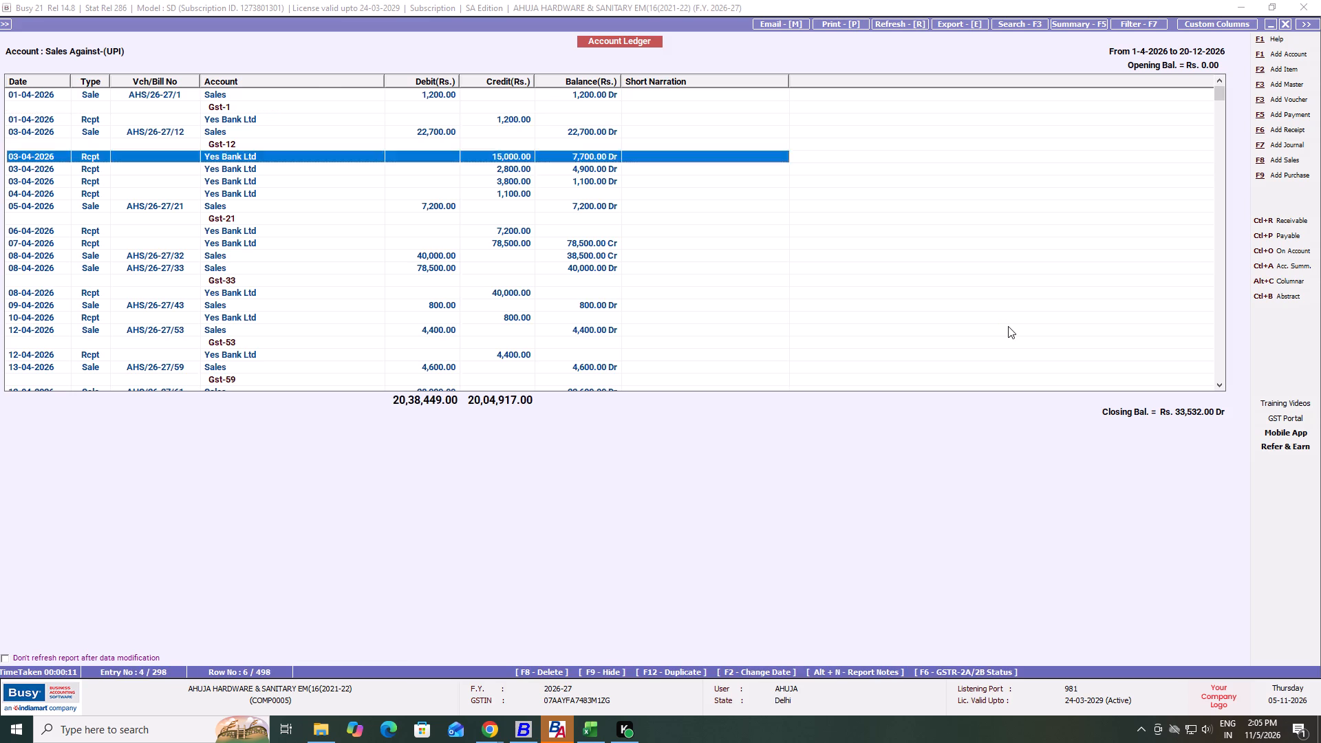
pyautogui.press('Down')
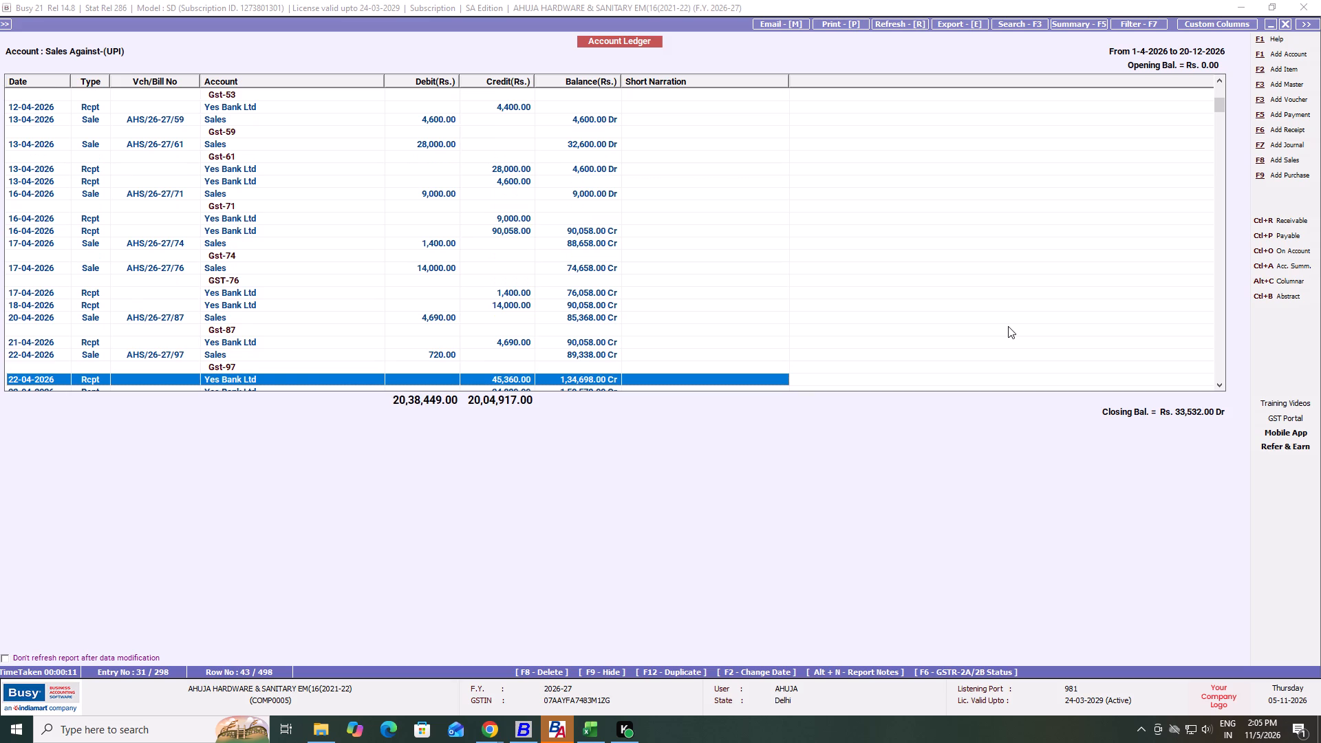
pyautogui.press('Down')
pyautogui.press('Down')
pyautogui.press('Down')
pyautogui.press('Down')
pyautogui.press('Down')
pyautogui.press('Down')
pyautogui.press('Down')
pyautogui.press('Down')
pyautogui.press('Down')
pyautogui.press('Down')
pyautogui.press('Down')
pyautogui.press('Down')
pyautogui.press('Down')
pyautogui.press('Down')
pyautogui.press('Down')
pyautogui.press('Down')
pyautogui.press('Down')
pyautogui.press('Down')
pyautogui.press('Down')
pyautogui.press('Down')
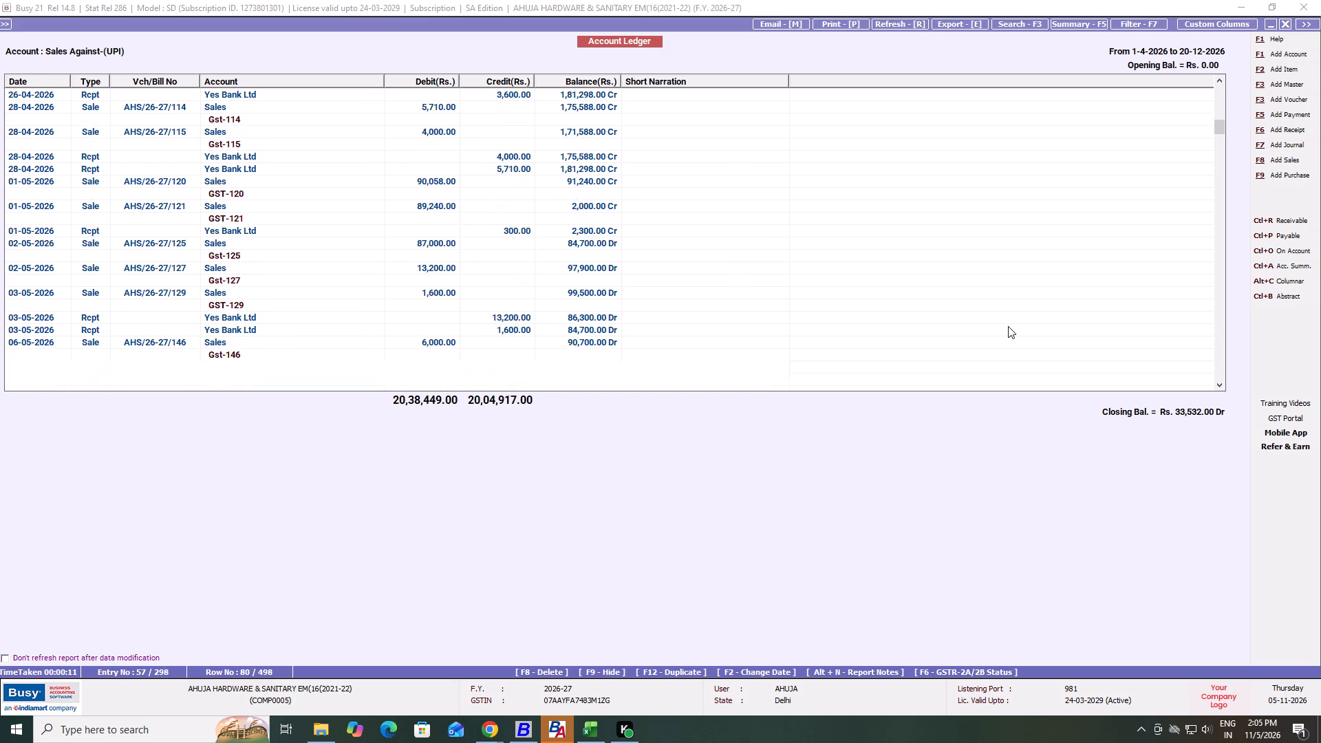
pyautogui.press('End')
pyautogui.press('Up')
pyautogui.press('Up')
pyautogui.press('Down')
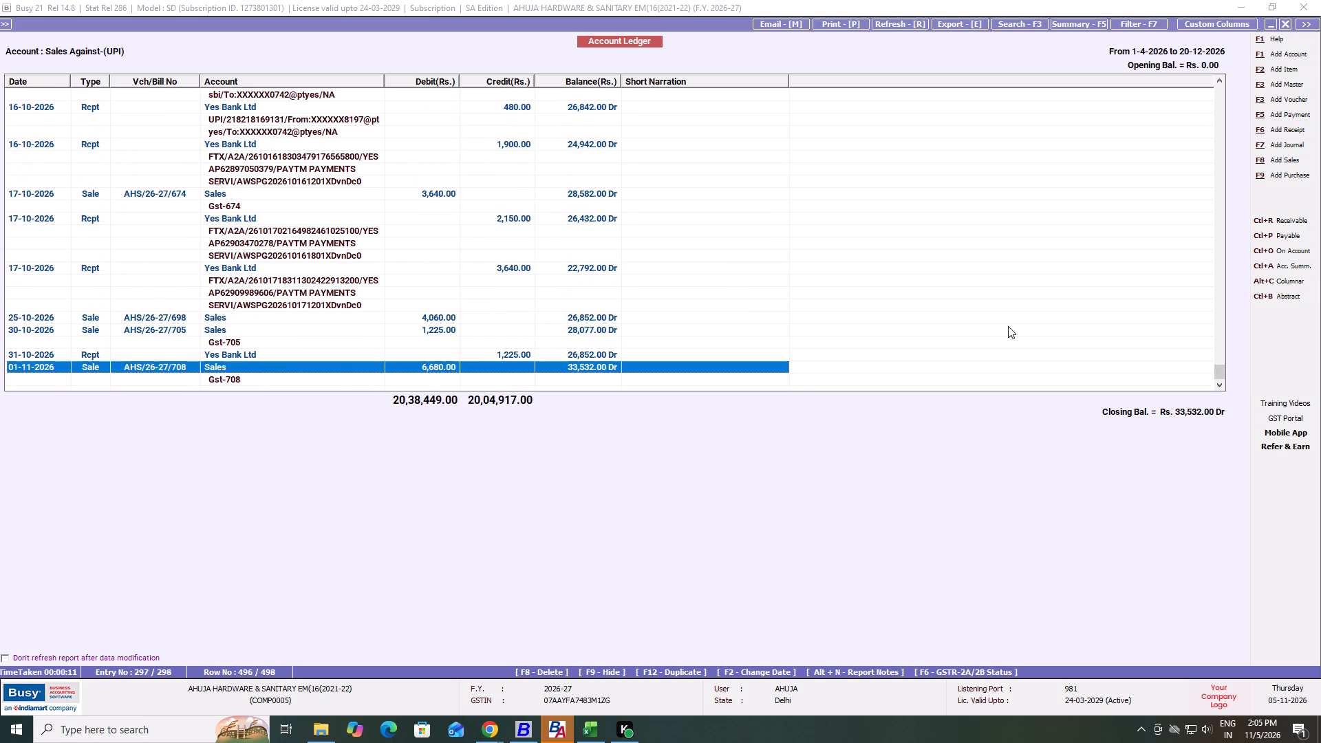
pyautogui.press('Down')
pyautogui.press('Up')
pyautogui.press('Up')
pyautogui.press('Up')
pyautogui.press('Up')
pyautogui.press('Down')
pyautogui.press('Up')
pyautogui.press('Down')
pyautogui.press('Up')
pyautogui.press('Down')
pyautogui.press('Up')
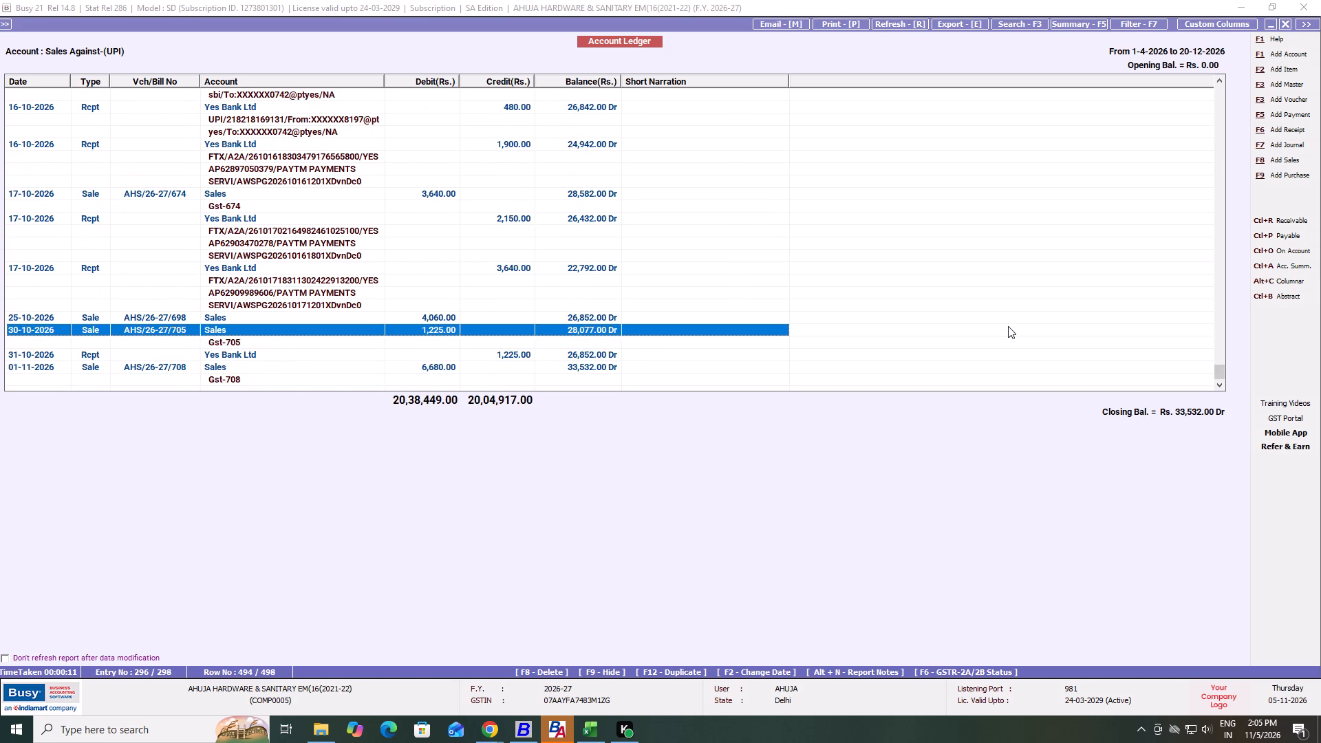
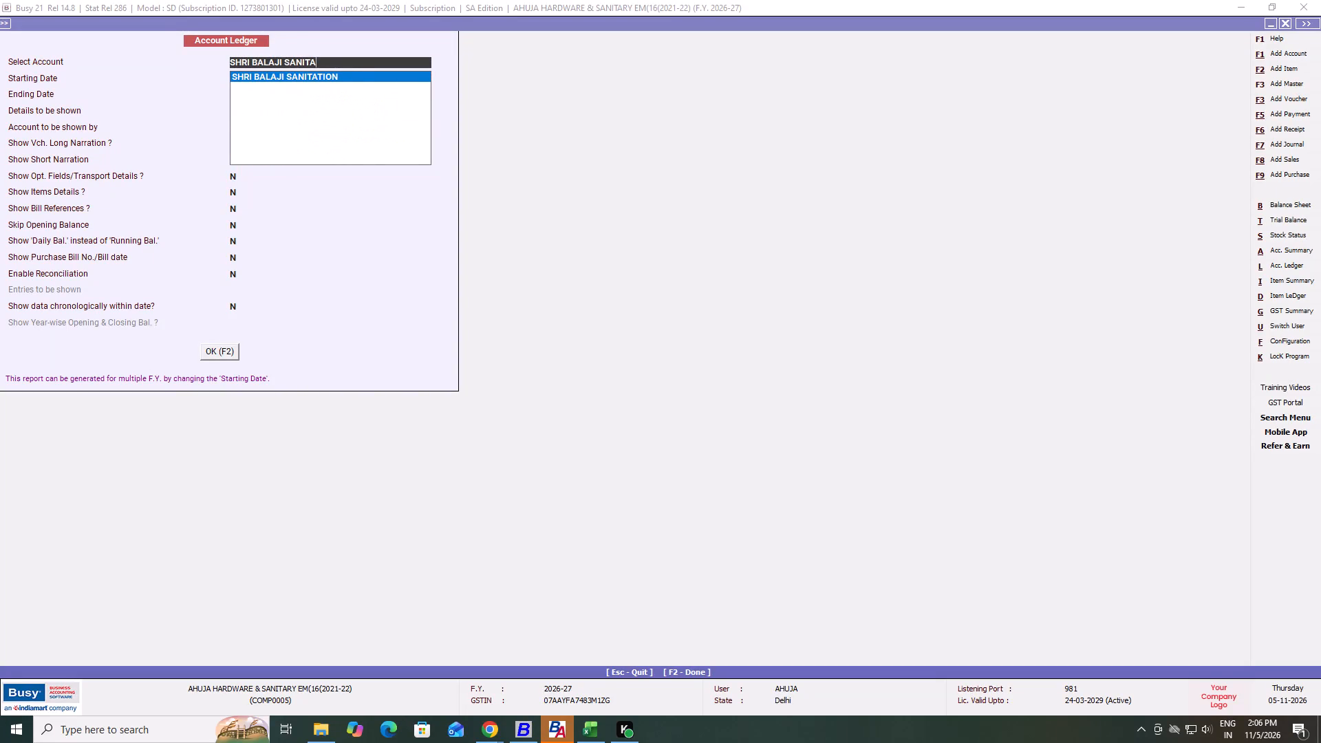
# Generate the account ledger for SHRI BALAJI SANITATION with the default report options and go to its latest entry.
pyautogui.write('ION')
pyautogui.press('space')
pyautogui.press('Return')
pyautogui.press('Tab')
pyautogui.press('F2')
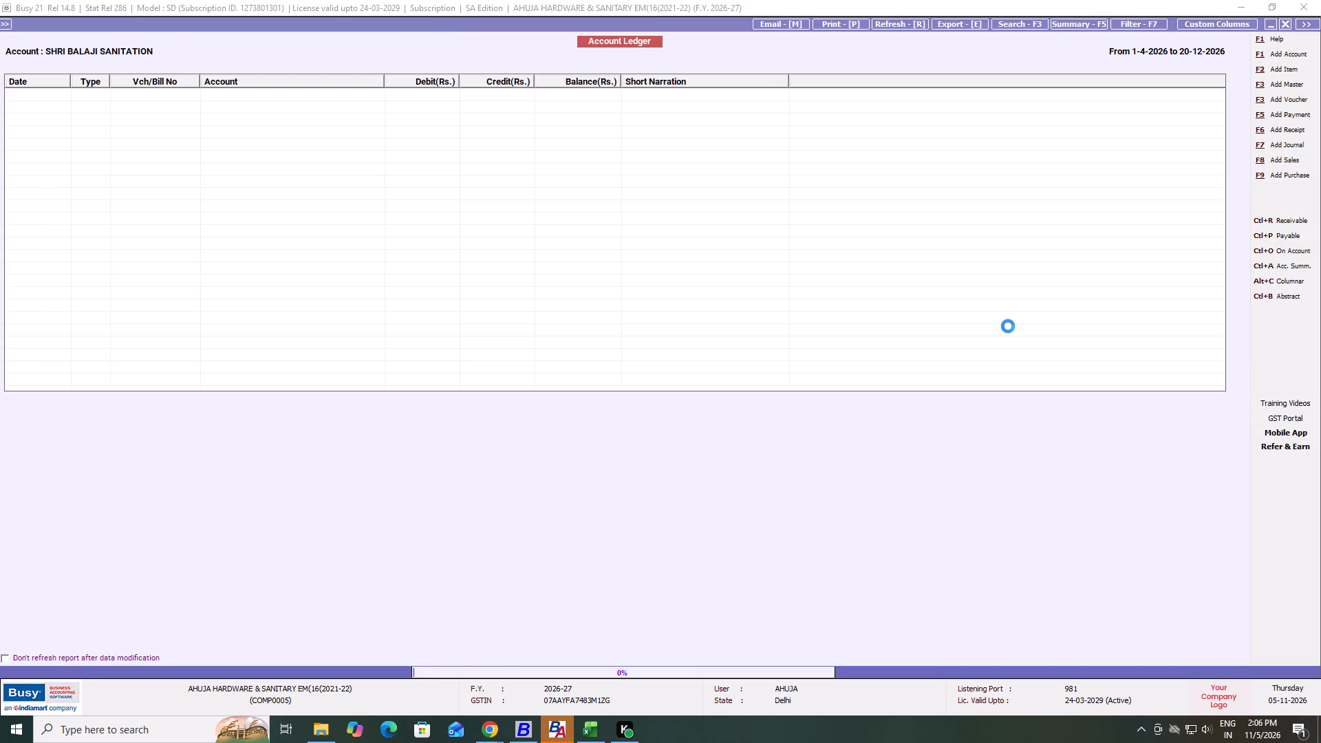
pyautogui.press('End')
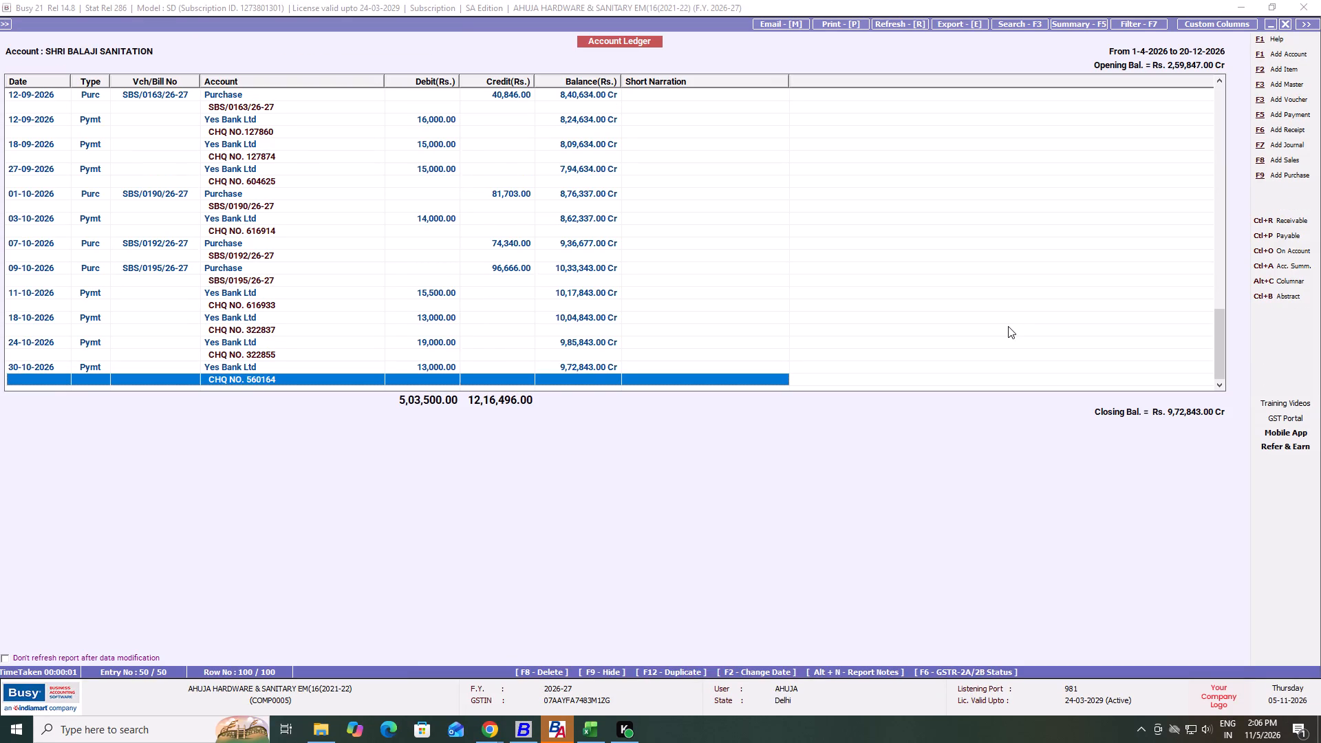
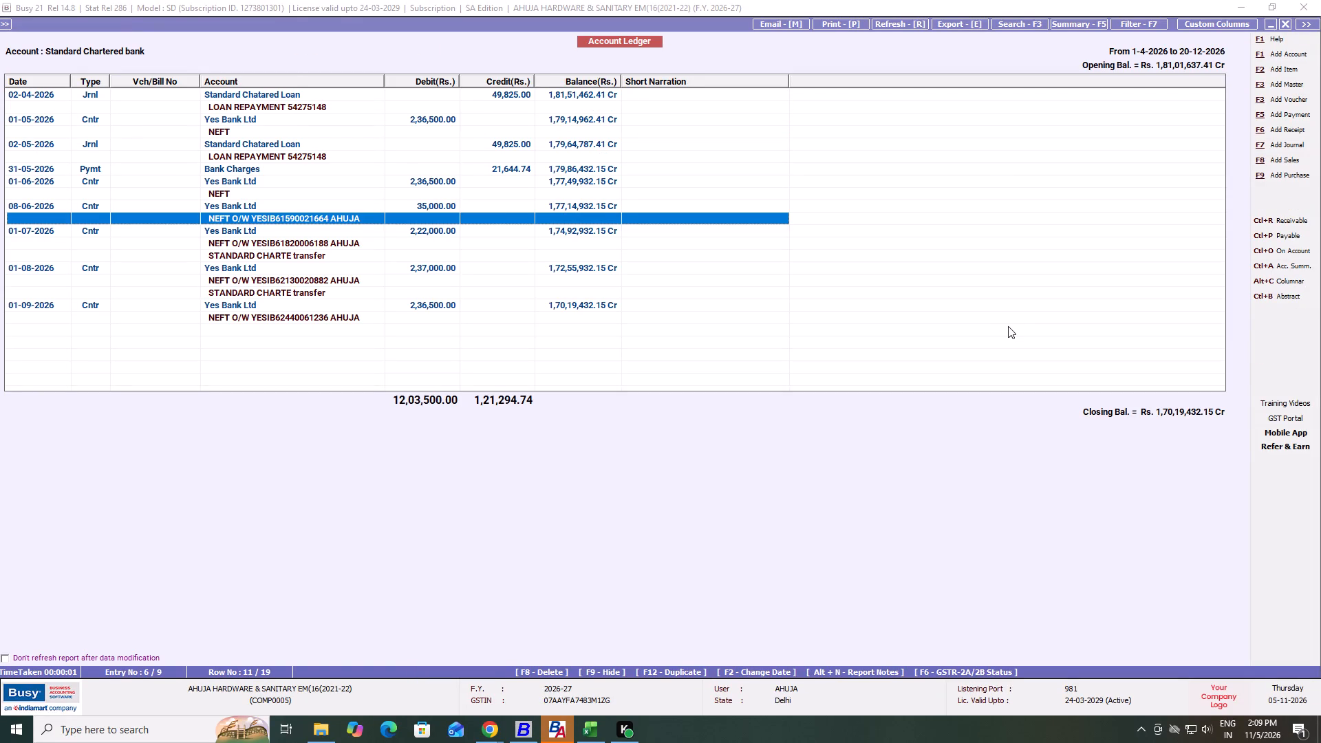
# Review the Standard Chartered bank ledger entries from the 08-06-2026 Yes Bank Ltd transfer back to the first entry, dated 02-04-2026.
pyautogui.press('Up')
pyautogui.press('Up')
pyautogui.press('Up')
pyautogui.press('Up')
pyautogui.press('Up')
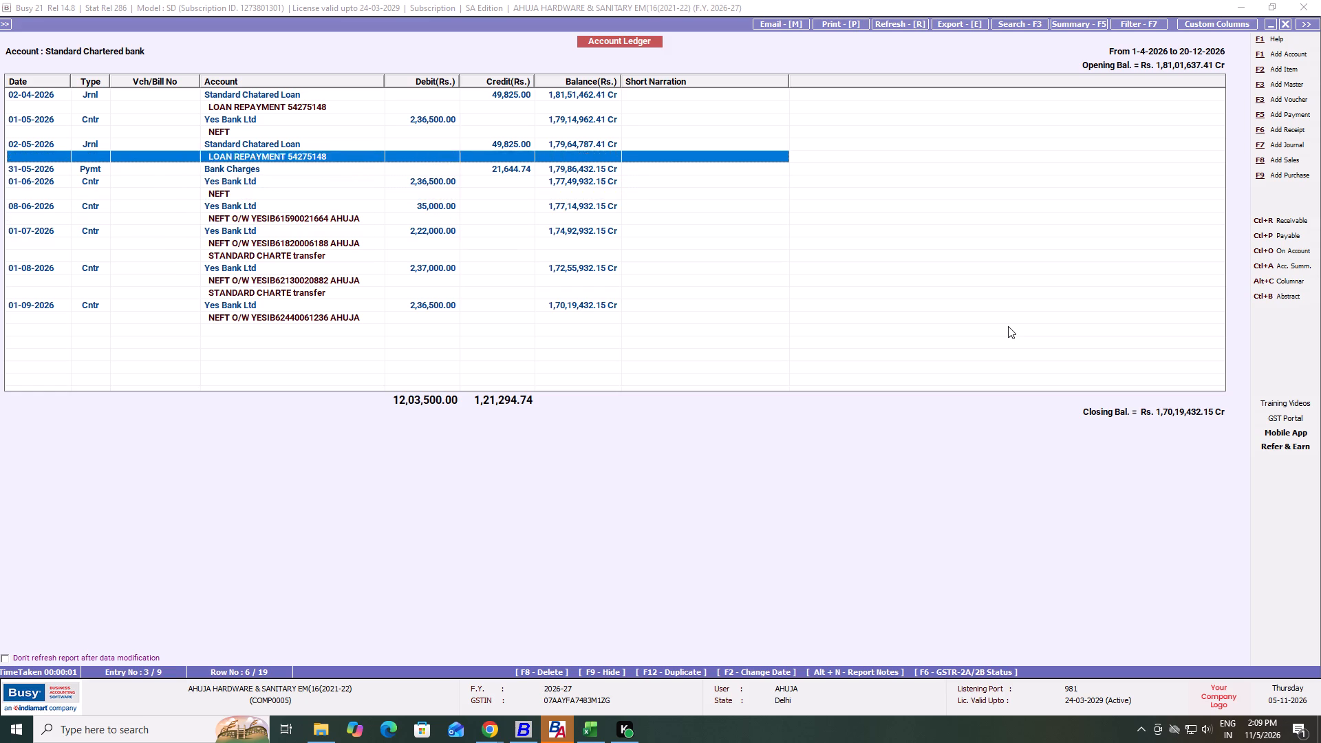
pyautogui.press('Up')
pyautogui.press('Up')
pyautogui.press('Up')
pyautogui.press('Up')
pyautogui.press('Up')
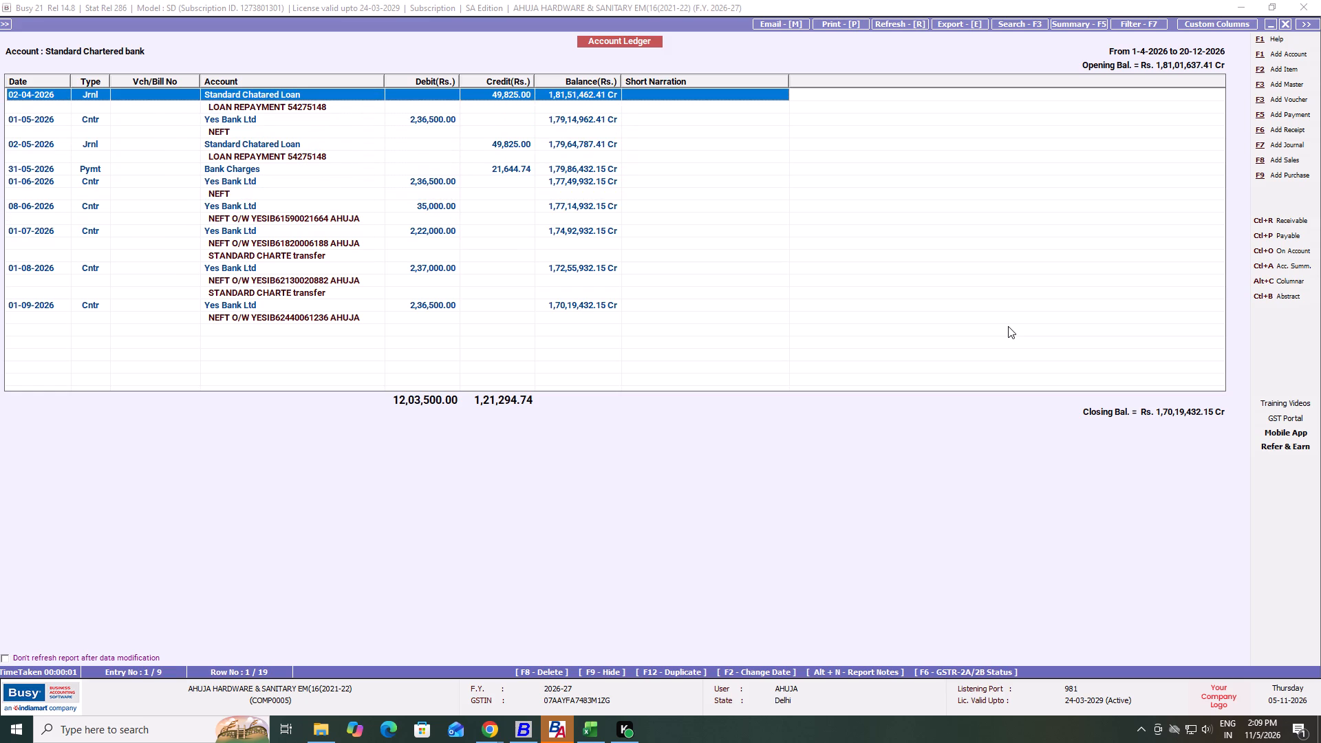
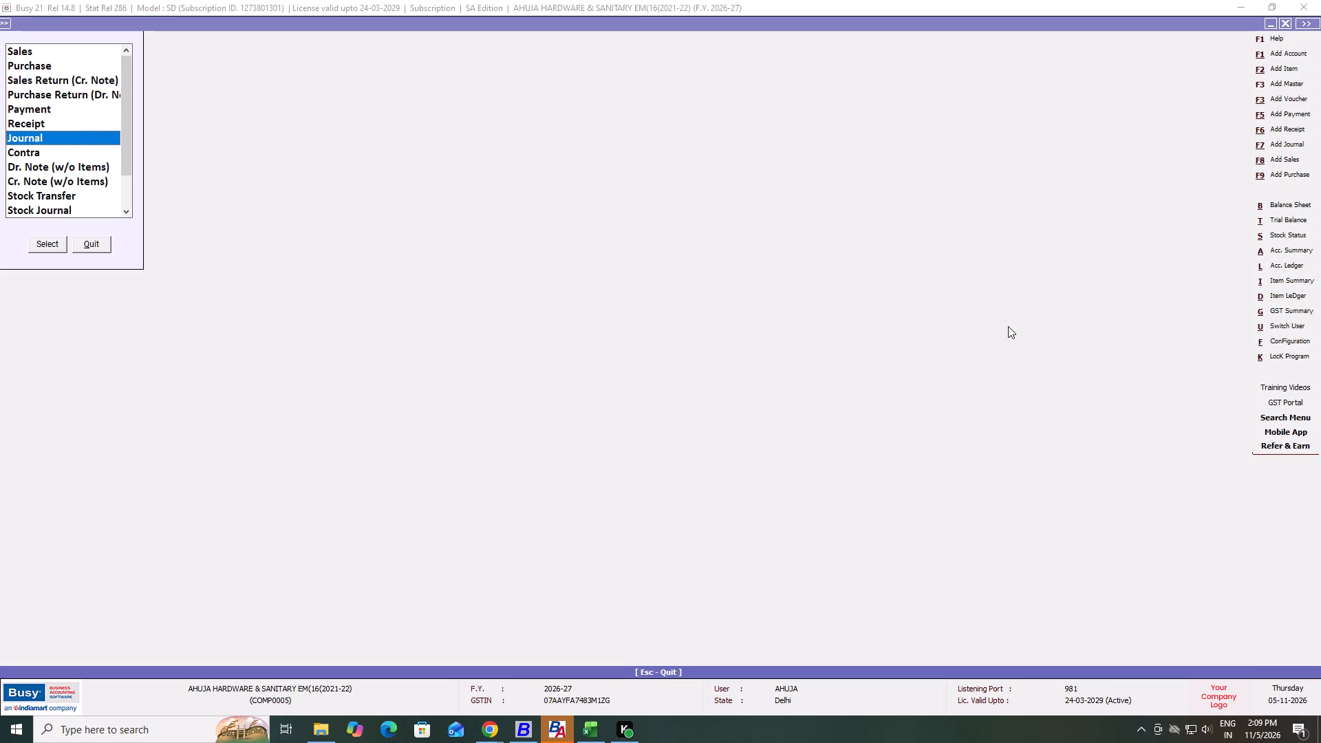
# Start a new contra voucher in the GST series, dated 01-11-2026.
pyautogui.press('Down')
pyautogui.press('Down')
pyautogui.press('Up')
pyautogui.press('Return')
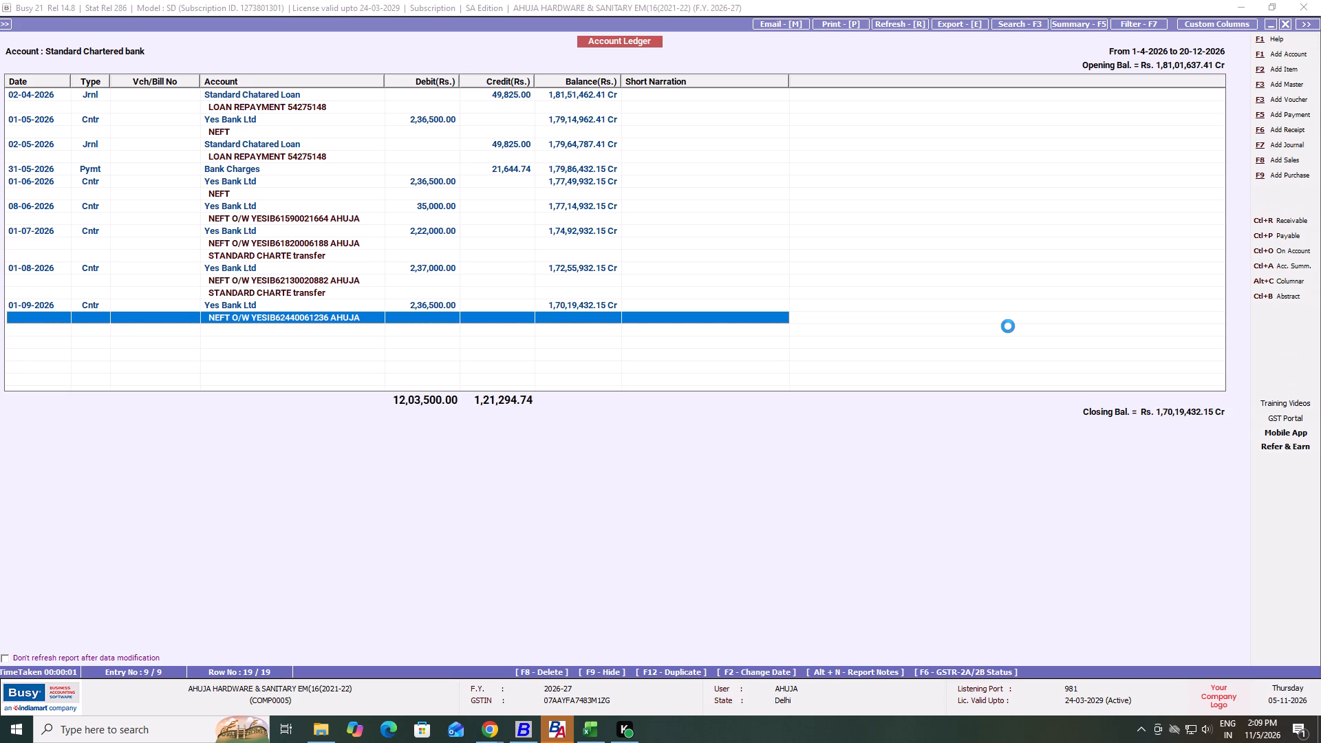
pyautogui.press('Return')
pyautogui.press('Tab')
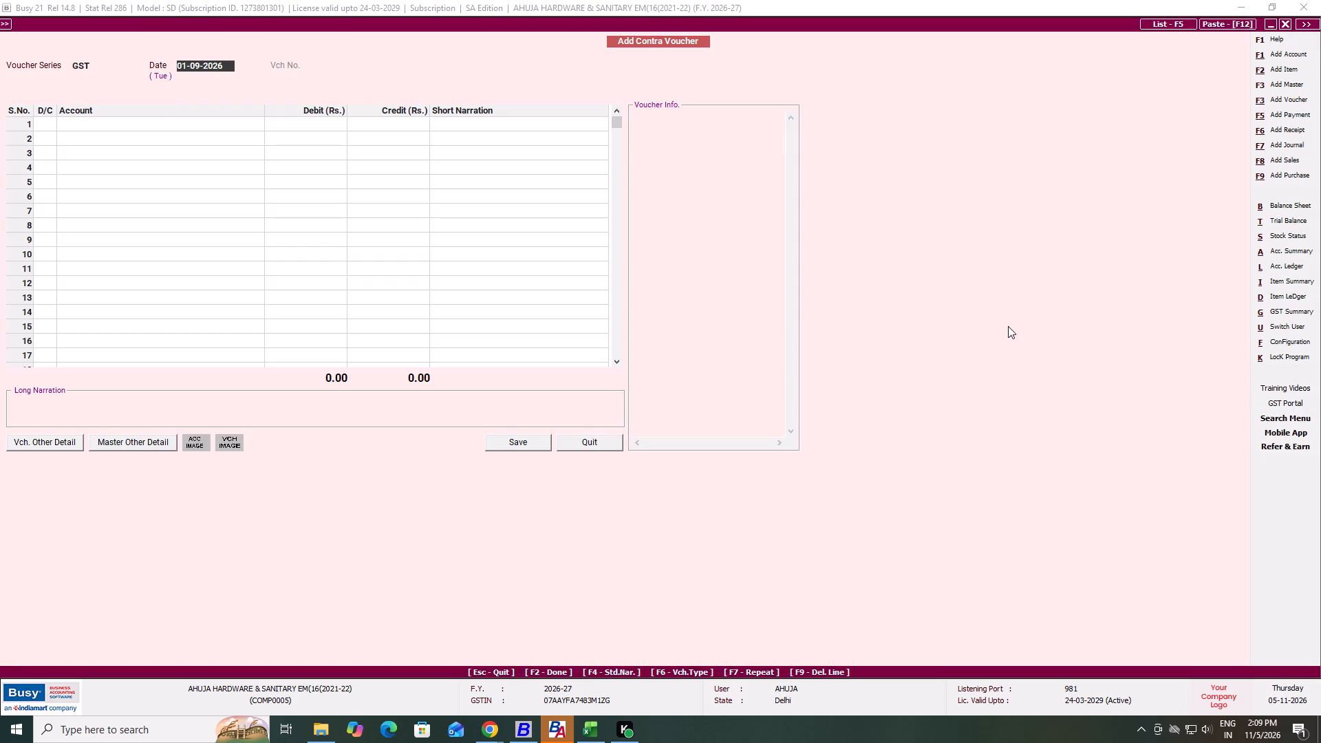
pyautogui.press('1')
pyautogui.write('-10-2')
pyautogui.press('BackSpace')
pyautogui.press('BackSpace')
pyautogui.press('BackSpace')
pyautogui.write('1-26')
pyautogui.press('Return')
pyautogui.press('Tab')
pyautogui.press('Return')
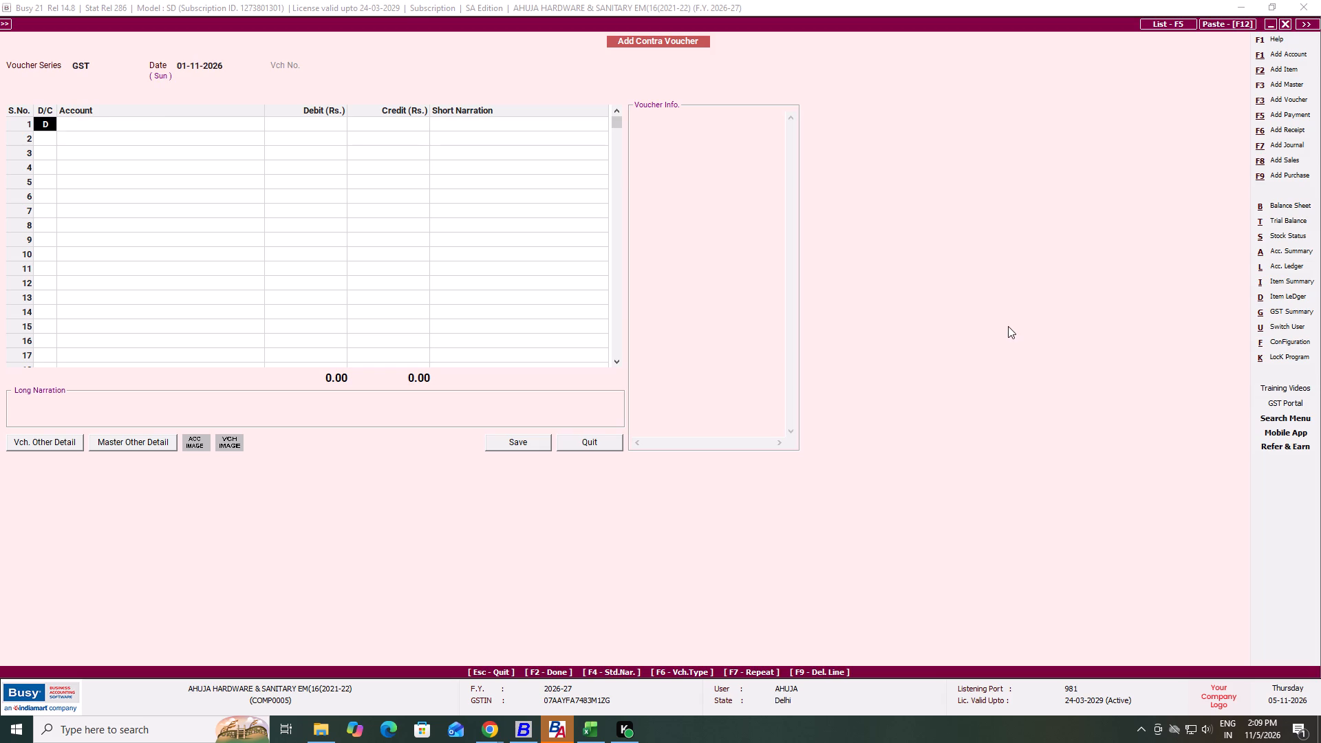
# Enter Standard Chartered bank as the debit account on the first line of the contra voucher.
pyautogui.write('SAT')
pyautogui.press('BackSpace')
pyautogui.write('TANADARD CHARGTERED')
pyautogui.press('space')
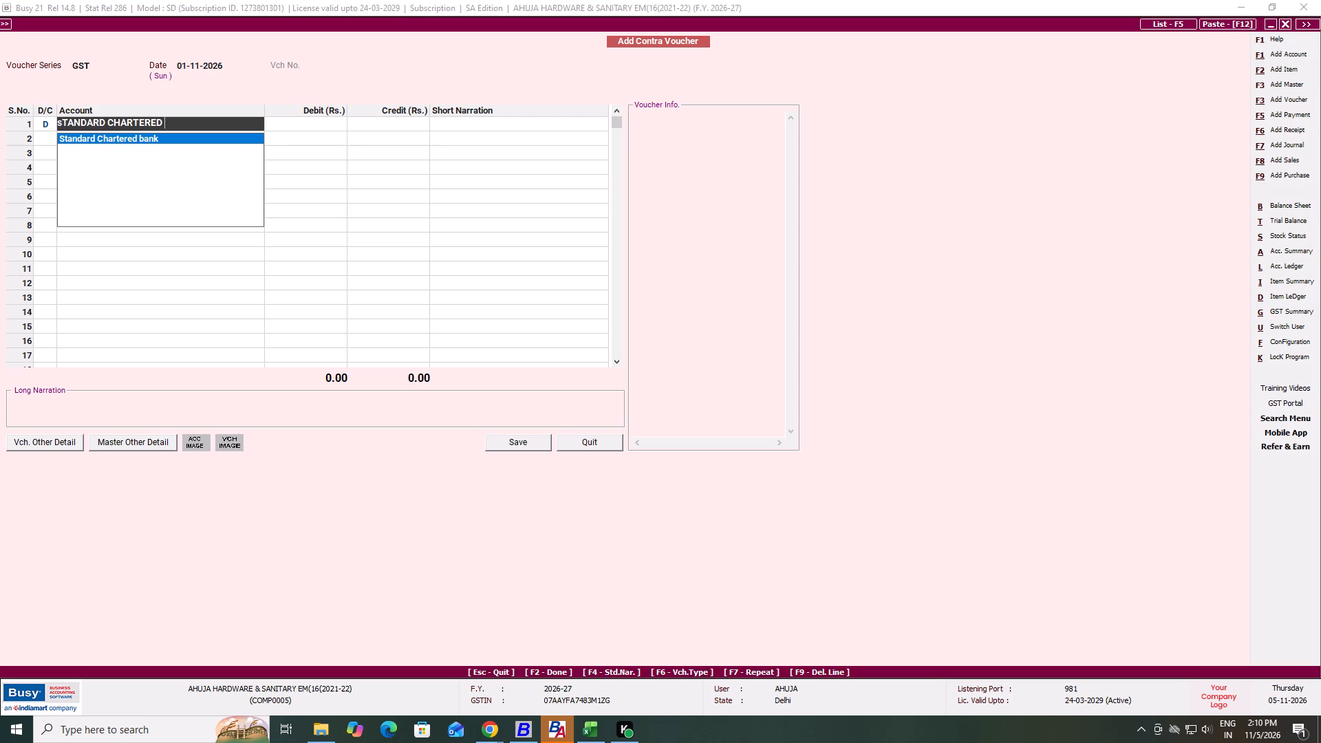
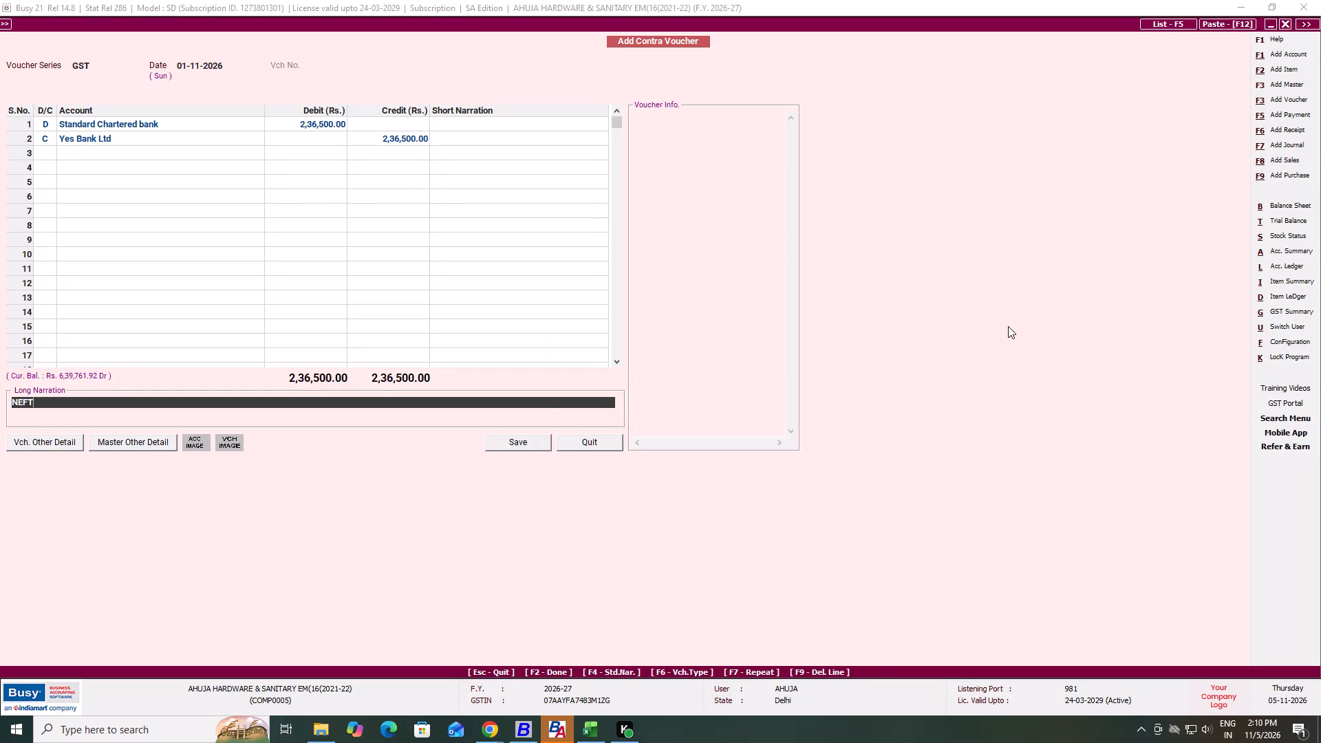
# Save the 01-11-2026 contra voucher for 2,36,500.00 from Yes Bank Ltd to Standard Chartered bank with the NEFT narration.
pyautogui.press('F2')
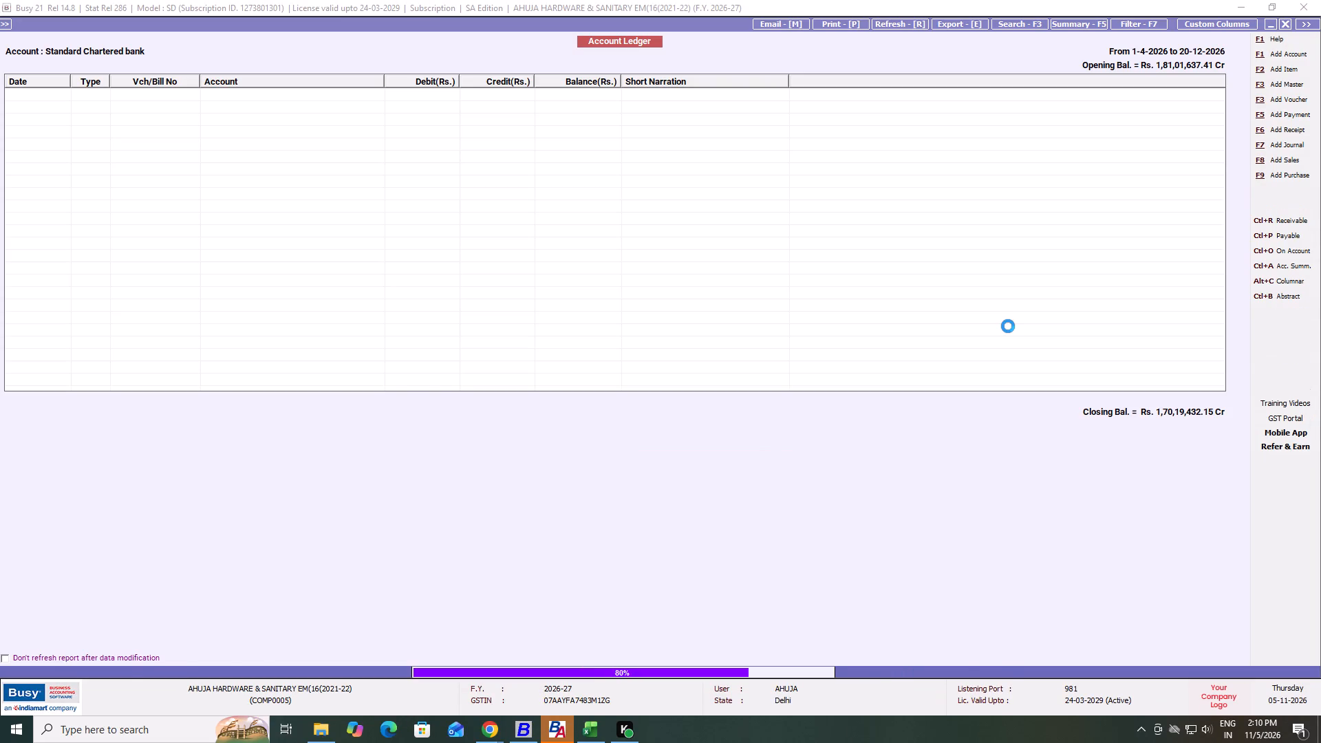
# Go to the 01-09-2026 Yes Bank Ltd contra entry near the end of the Standard Chartered bank ledger.
pyautogui.press('End')
pyautogui.press('Up')
pyautogui.press('Up')
pyautogui.press('Up')
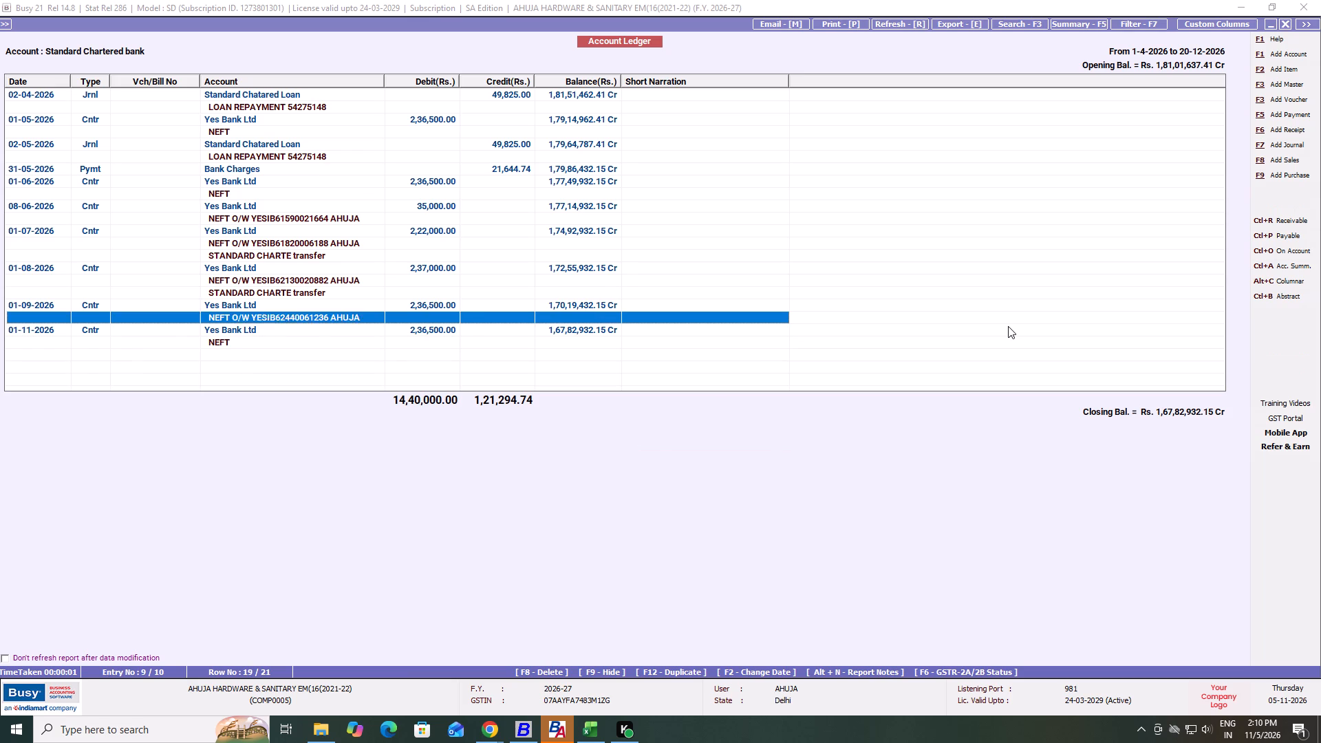
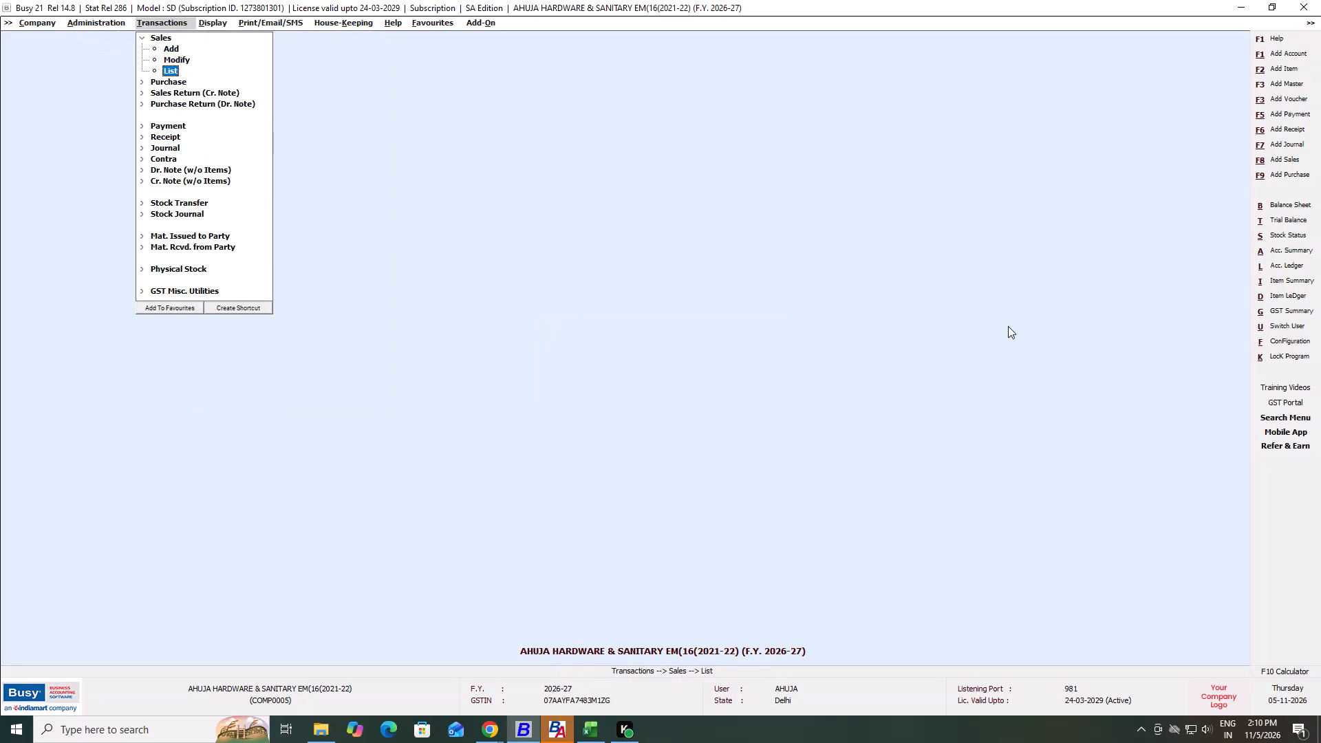
# Display the account-wise ledger of the single account Sales Against-(UPI) for the default period.
pyautogui.press('Escape')
pyautogui.press('Right')
pyautogui.press('Return')
pyautogui.press('Return')
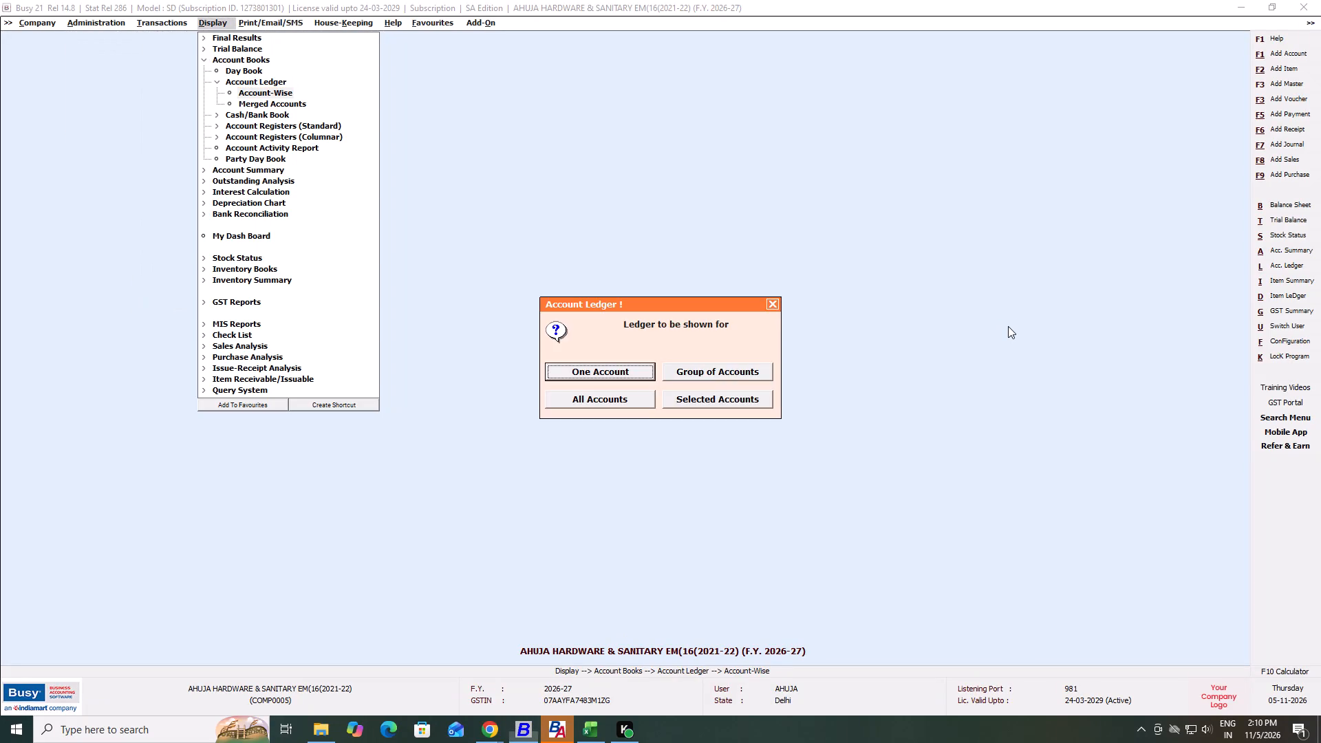
pyautogui.press('Return')
pyautogui.write('SALES AGAINTST')
pyautogui.press('space')
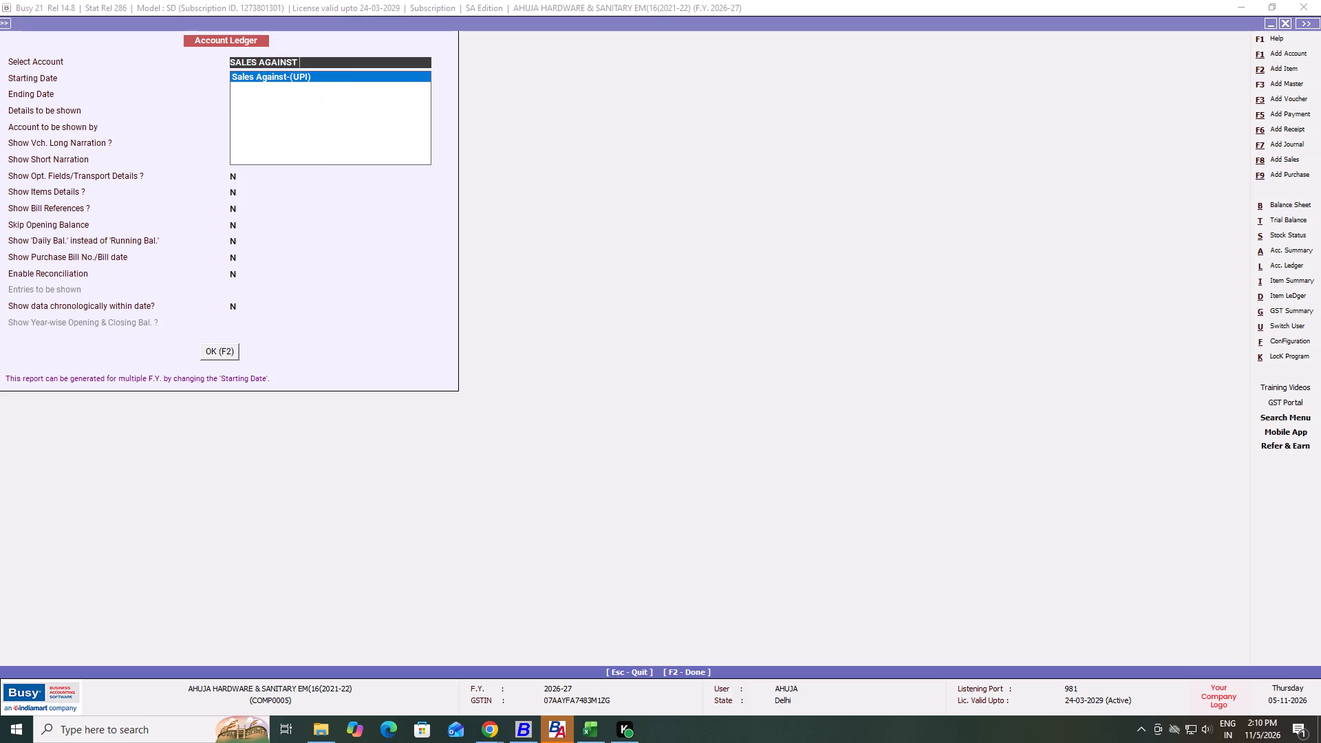
pyautogui.press('Return')
pyautogui.press('Tab')
pyautogui.press('F2')
pyautogui.press('F2')
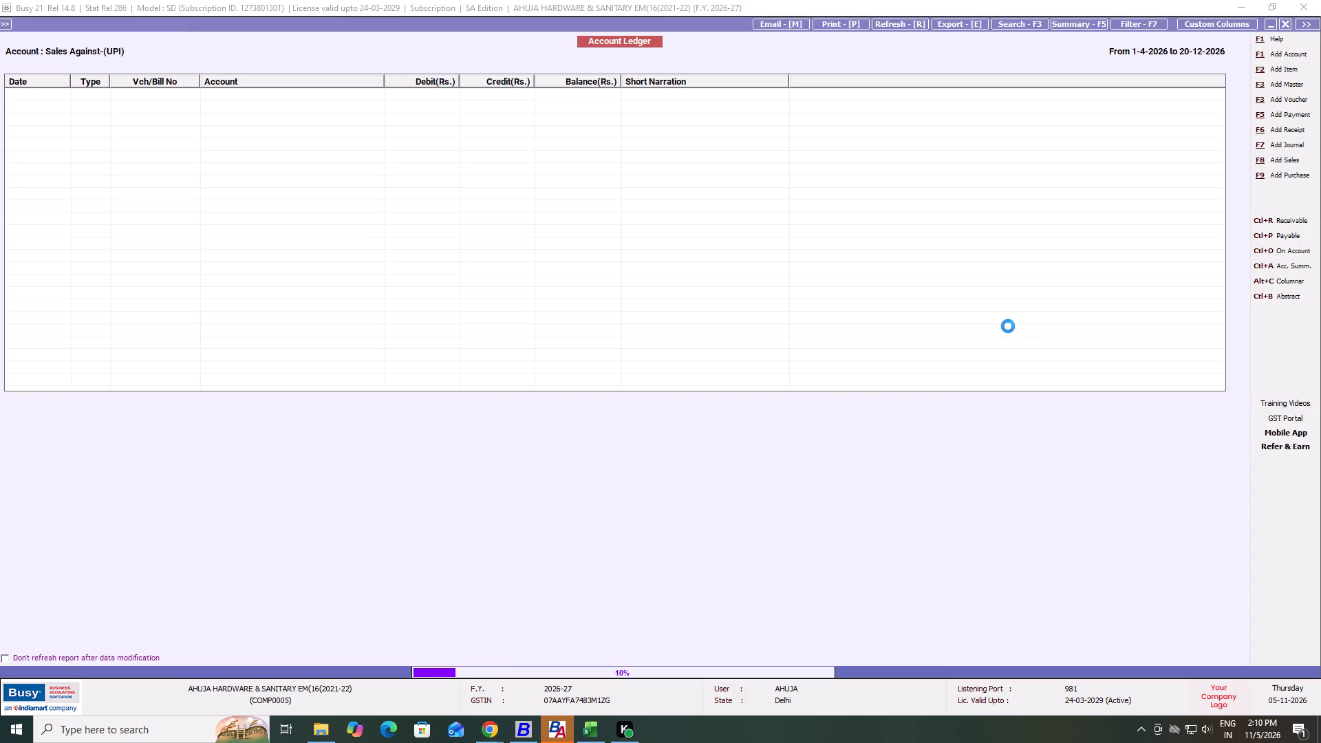
# Go to the 01-11-2026 sale entry AHS/26-27/708 at the end of the Sales Against-(UPI) ledger.
pyautogui.press('End')
pyautogui.press('End')
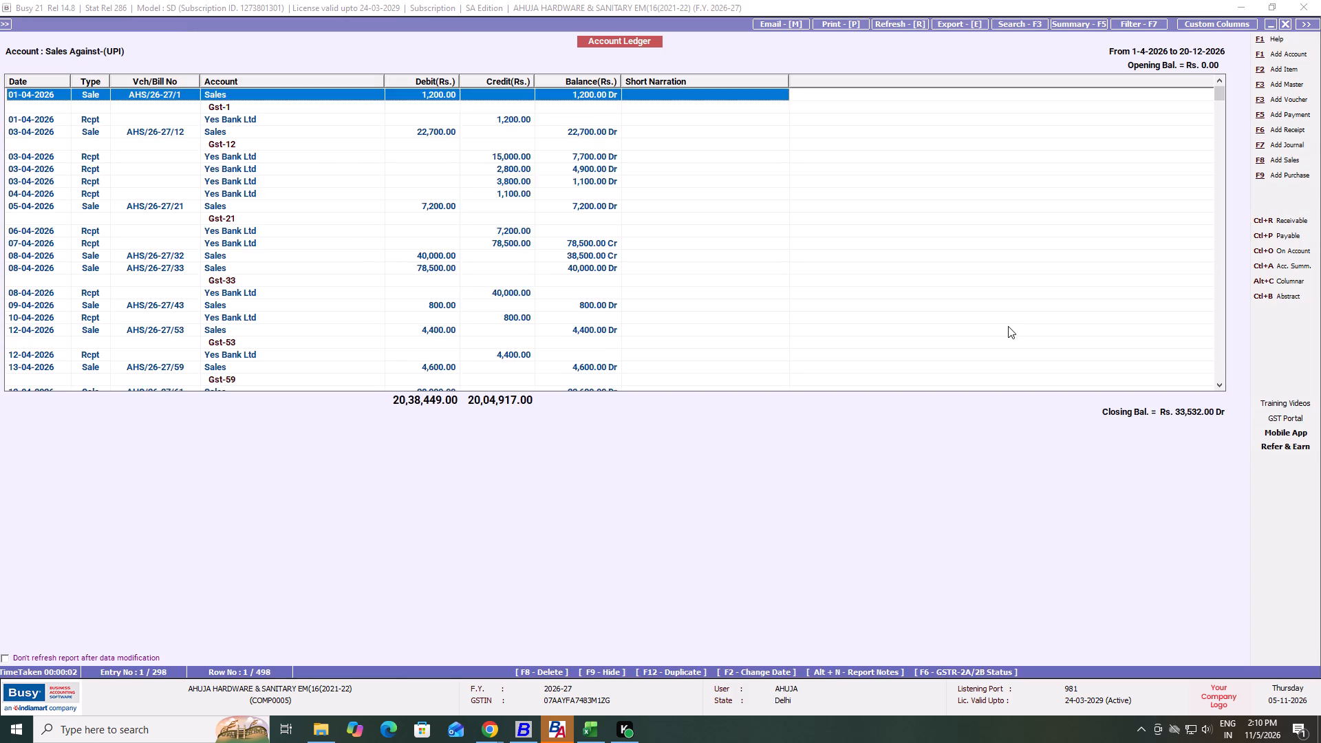
pyautogui.press('End')
pyautogui.press('Up')
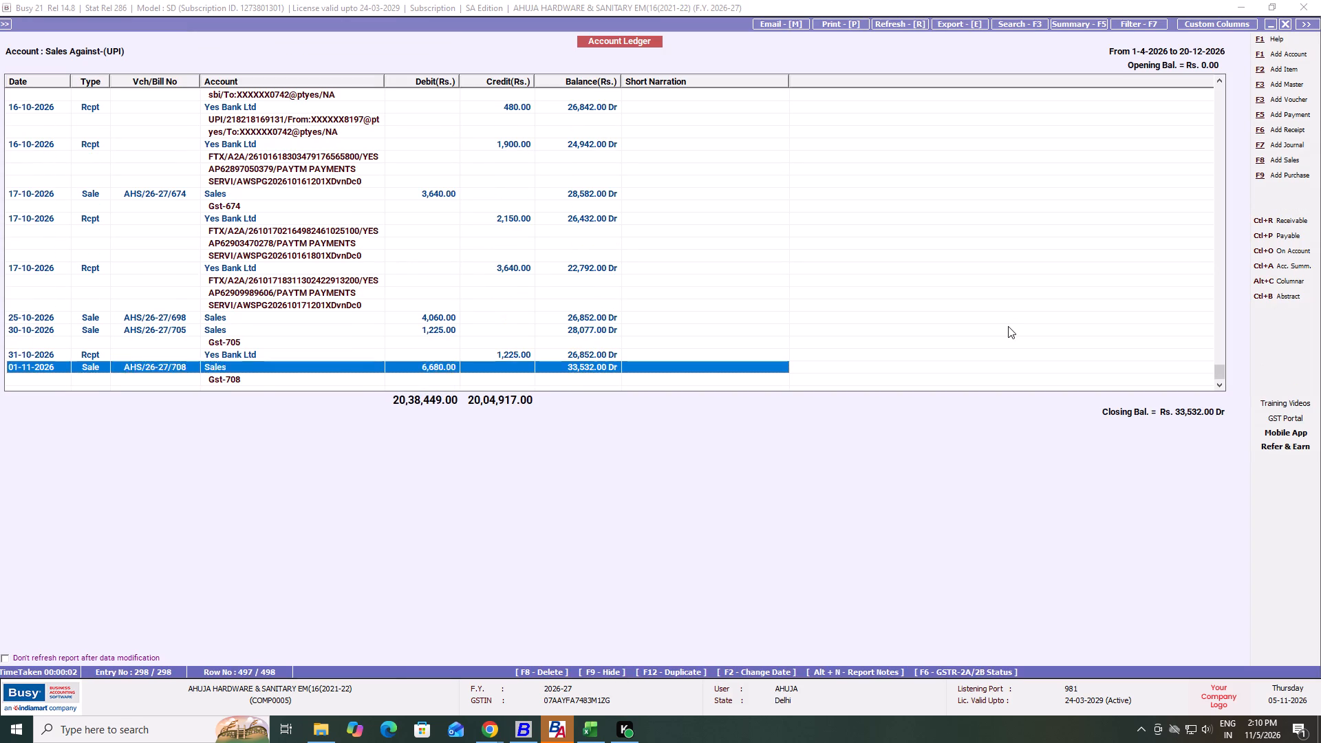
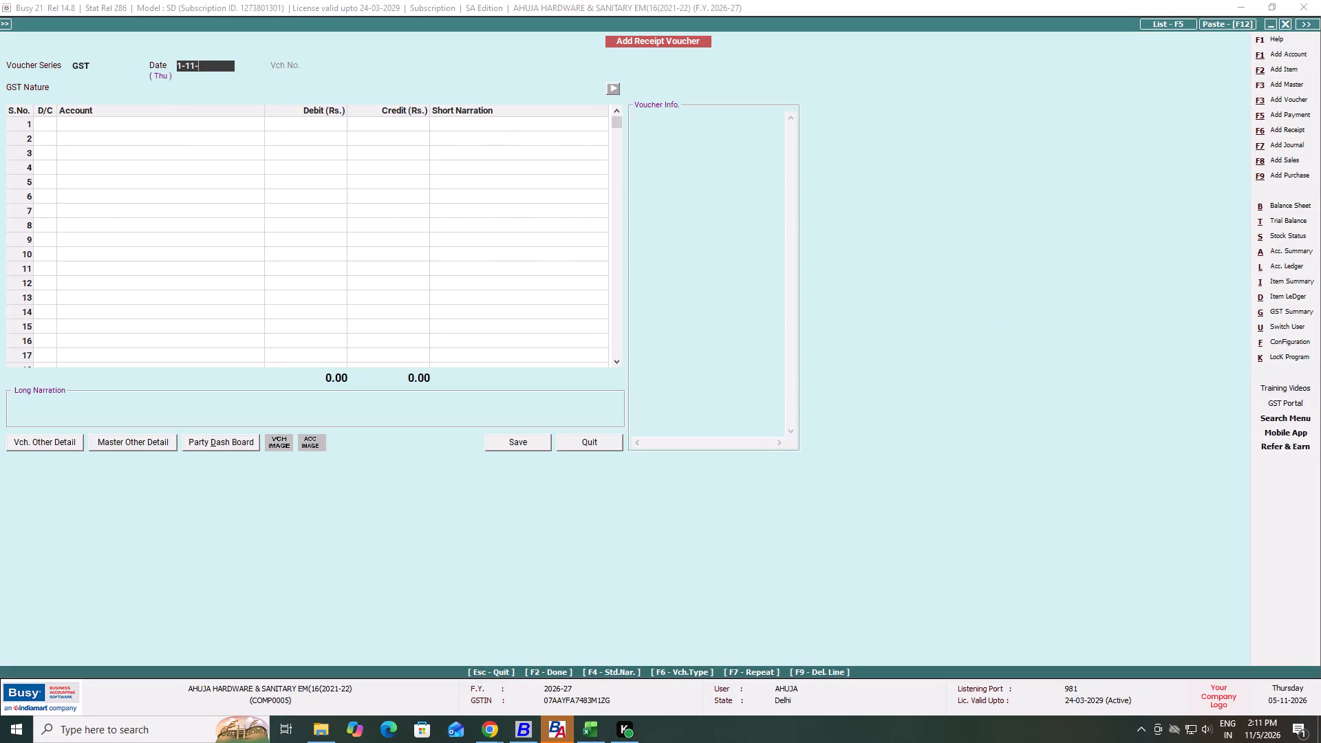
# Date the new receipt voucher 01-11-2026 and set its GST nature to Not Applicable.
pyautogui.write('26')
pyautogui.press('Return')
pyautogui.press('Tab')
pyautogui.press('Return')
pyautogui.press('Tab')
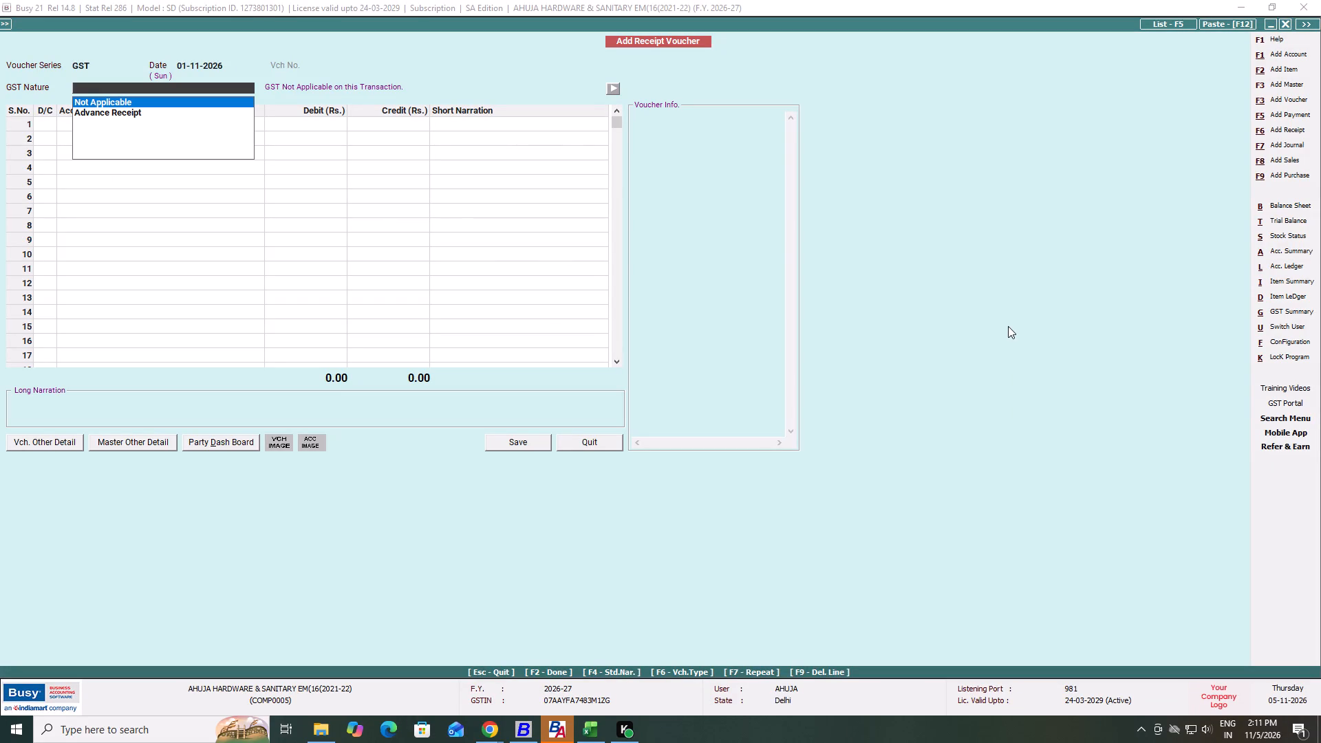
# Enter Sales Against-(UPI) as the voucher's first line with a credit of Rs. 6,680.
pyautogui.write('SALES AGAINST')
pyautogui.press('Return')
pyautogui.press('Return')
pyautogui.write('6680')
pyautogui.press('Return')
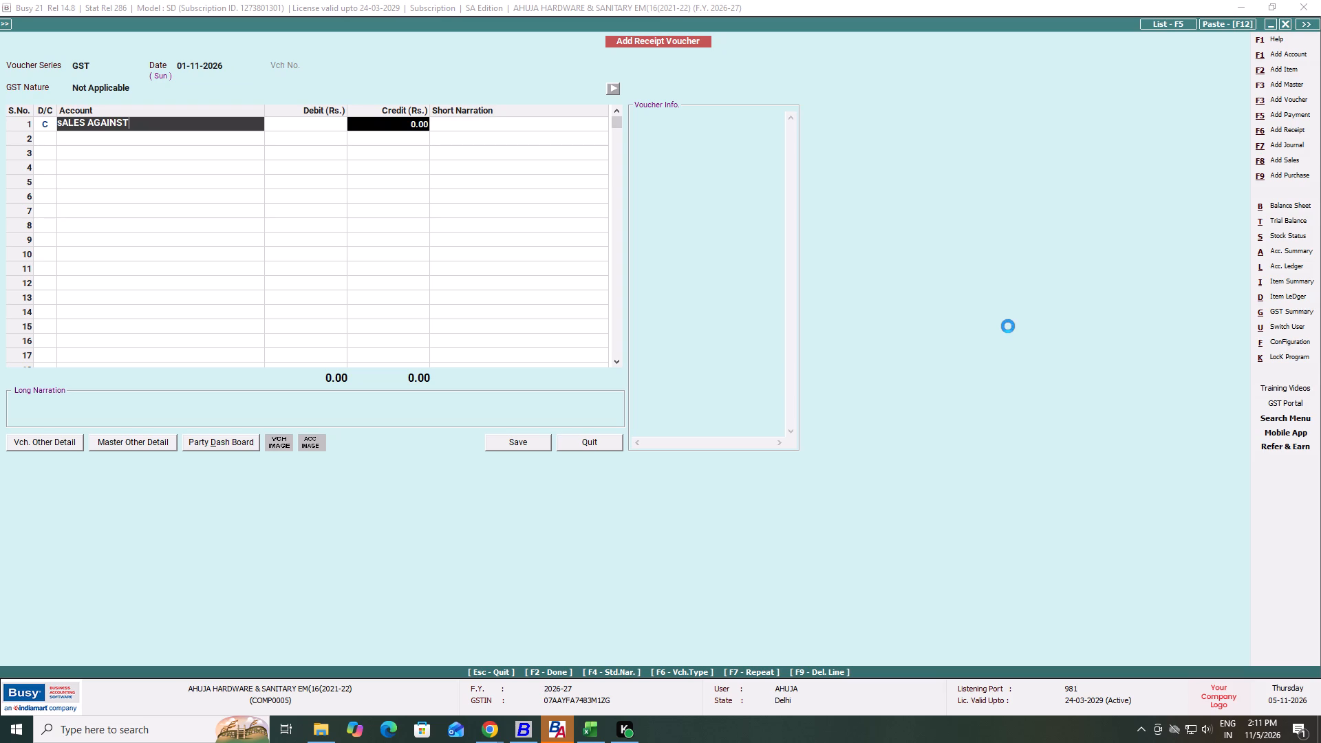
pyautogui.press('Return')
pyautogui.write('6680')
pyautogui.press('Return')
pyautogui.press('Return')
pyautogui.press('F2')
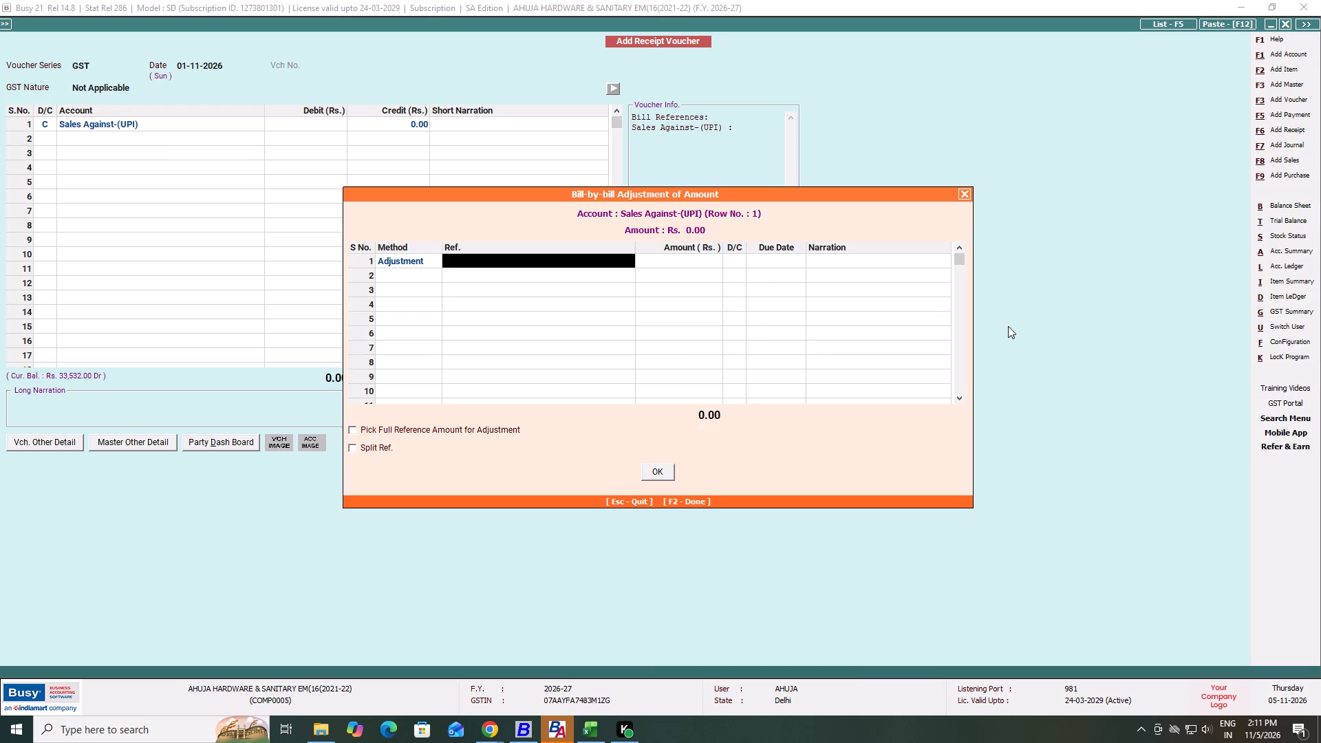
pyautogui.press('Escape')
pyautogui.press('Left')
pyautogui.press('Escape')
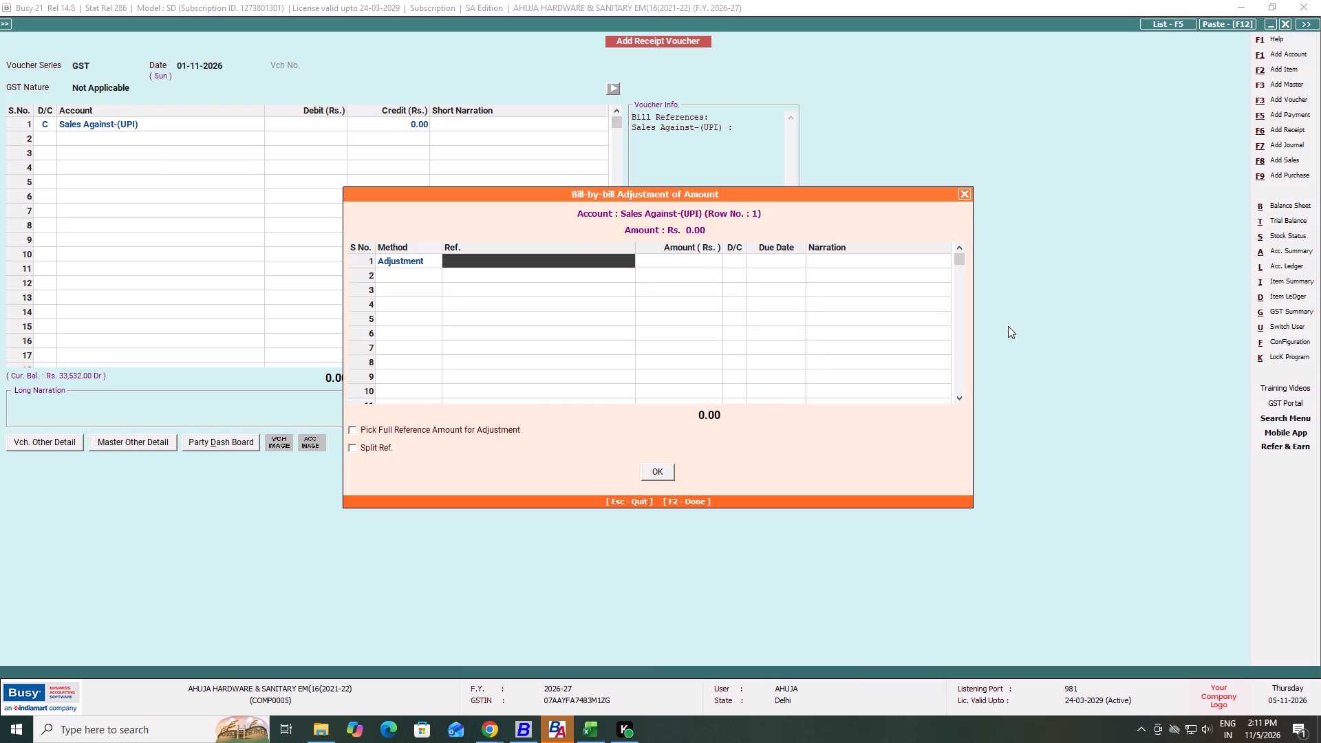
pyautogui.press('Escape')
pyautogui.press('Left')
pyautogui.write('66680')
pyautogui.press('Return')
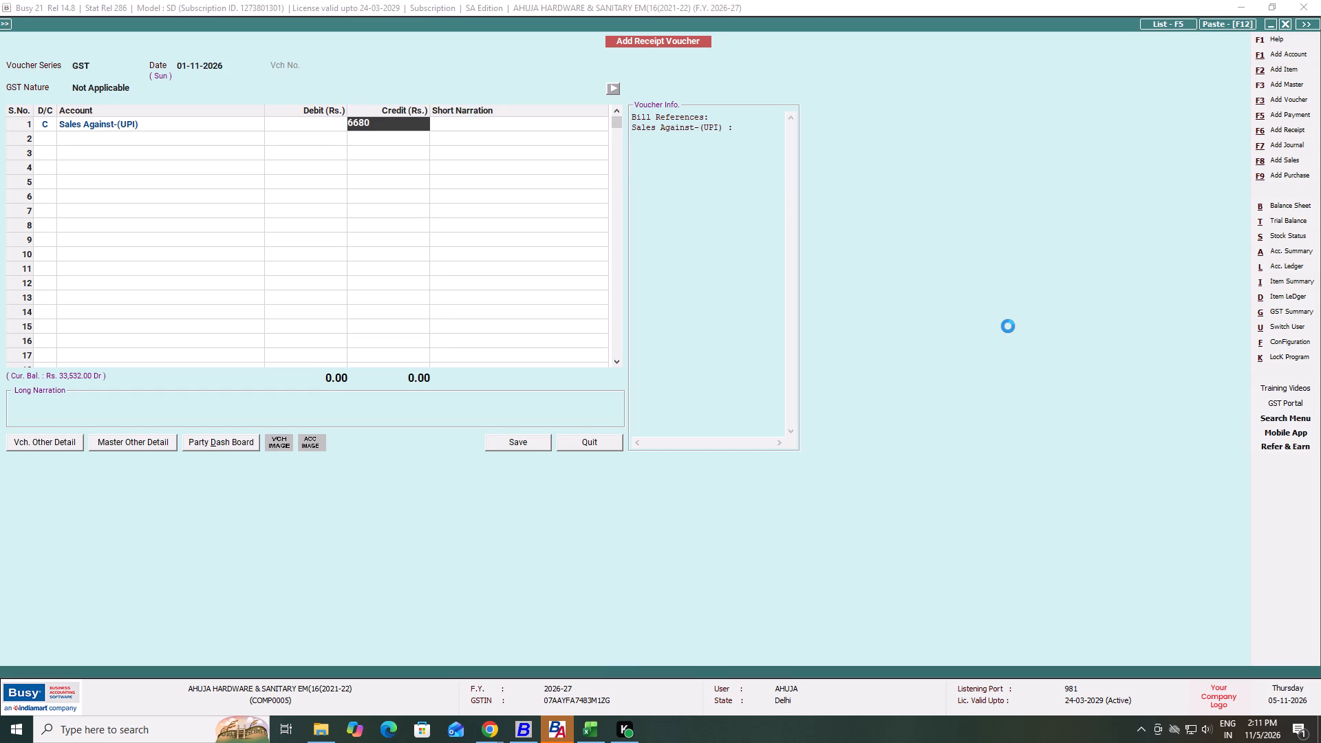
pyautogui.press('F2')
pyautogui.press('Return')
pyautogui.press('Return')
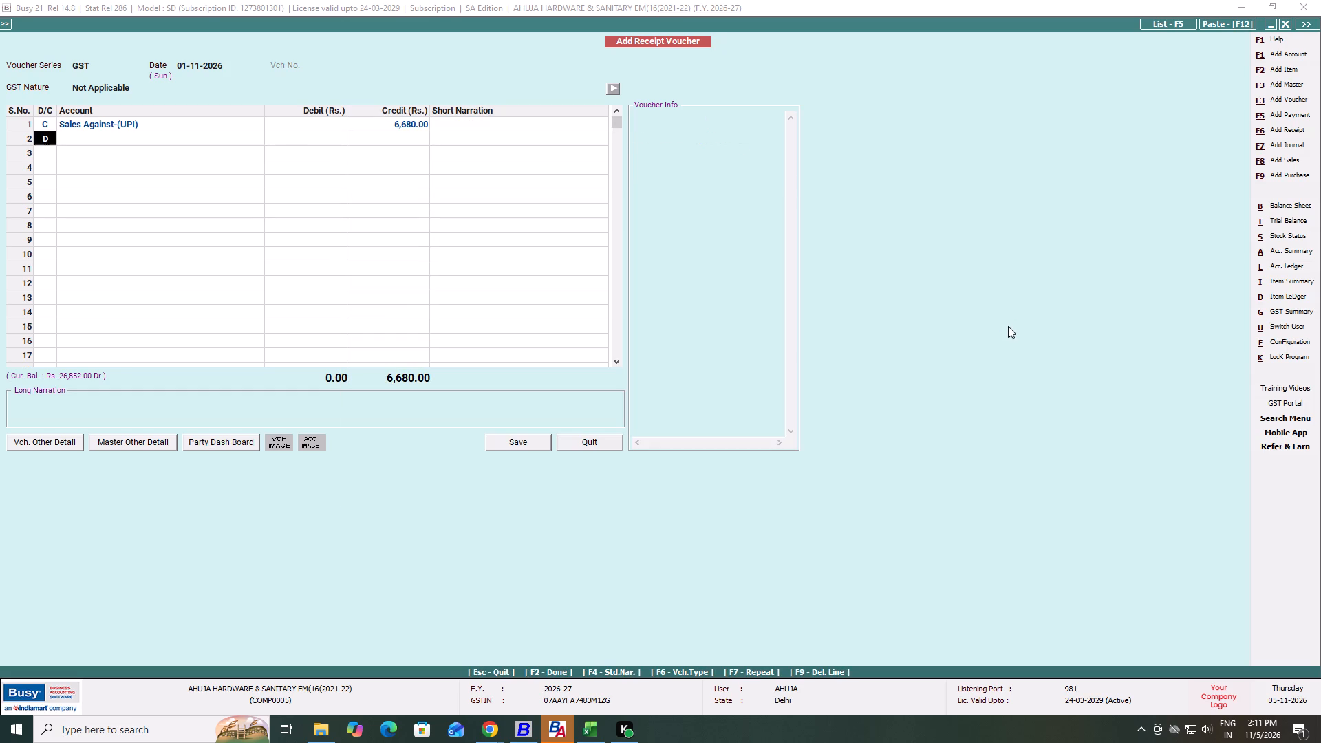
# Debit Yes Bank Ltd with Rs. 6,680 on the second line and save the receipt voucher without a narration.
pyautogui.press('Return')
pyautogui.press('Return')
pyautogui.press('Return')
pyautogui.press('Tab')
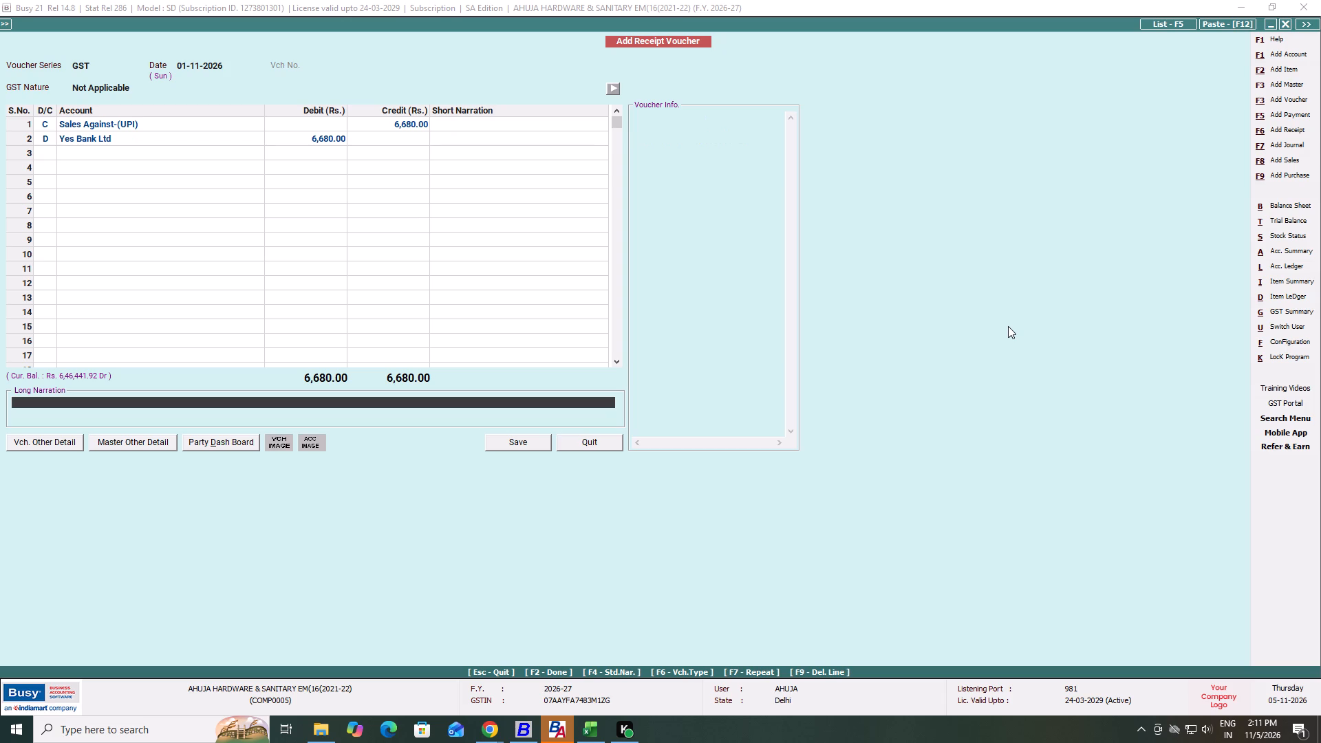
pyautogui.press('F2')
pyautogui.press('F2')
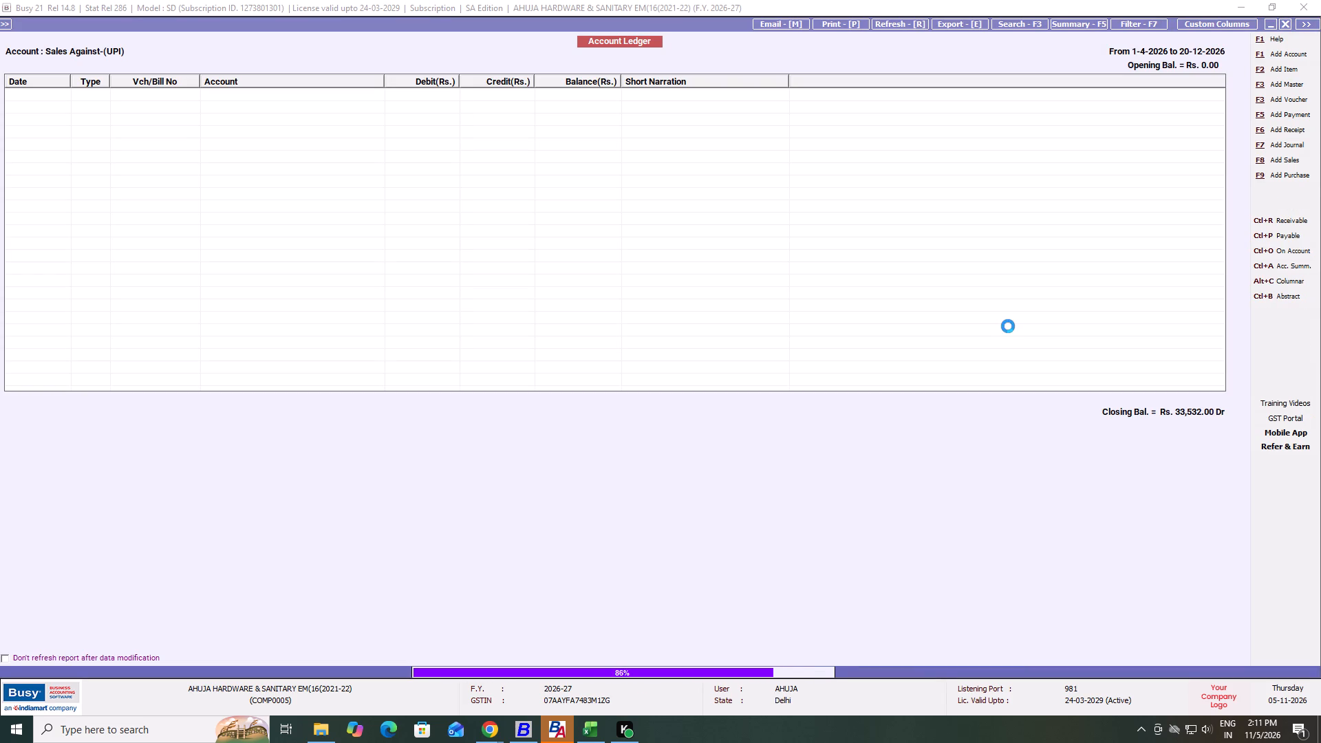
# Go to the 01-11-2026 Yes Bank Ltd receipt at the end of the Sales Against-(UPI) ledger.
pyautogui.press('End')
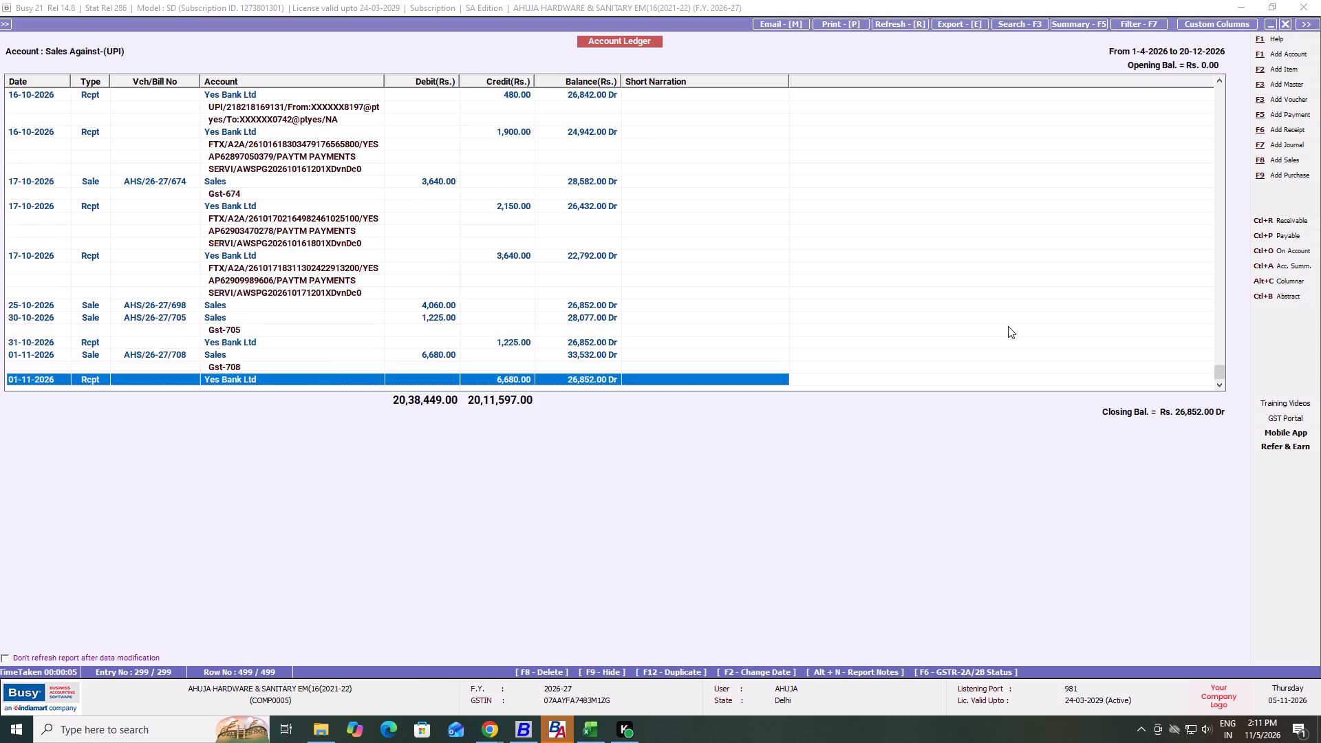
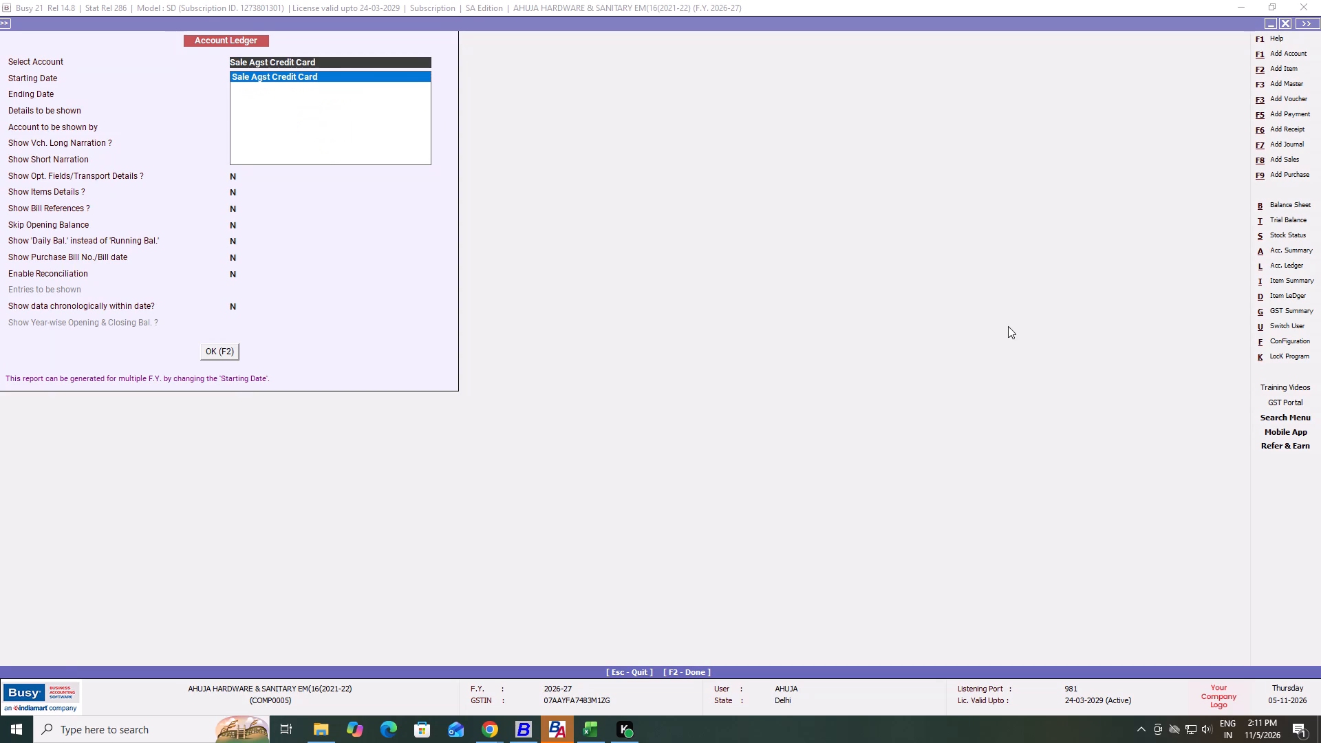
# Examine the latest entries in the Sale Agst Credit Card account ledger, then close the report.
pyautogui.press('F2')
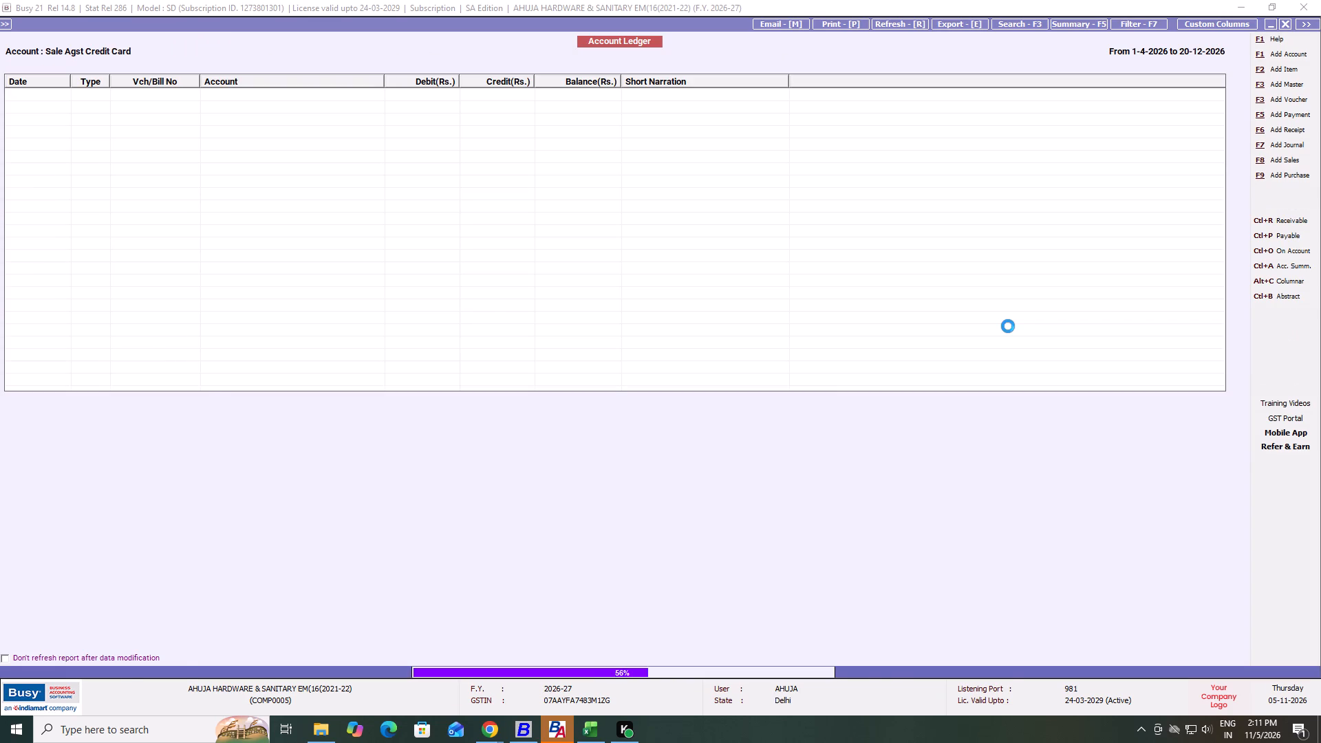
pyautogui.press('End')
pyautogui.press('Up')
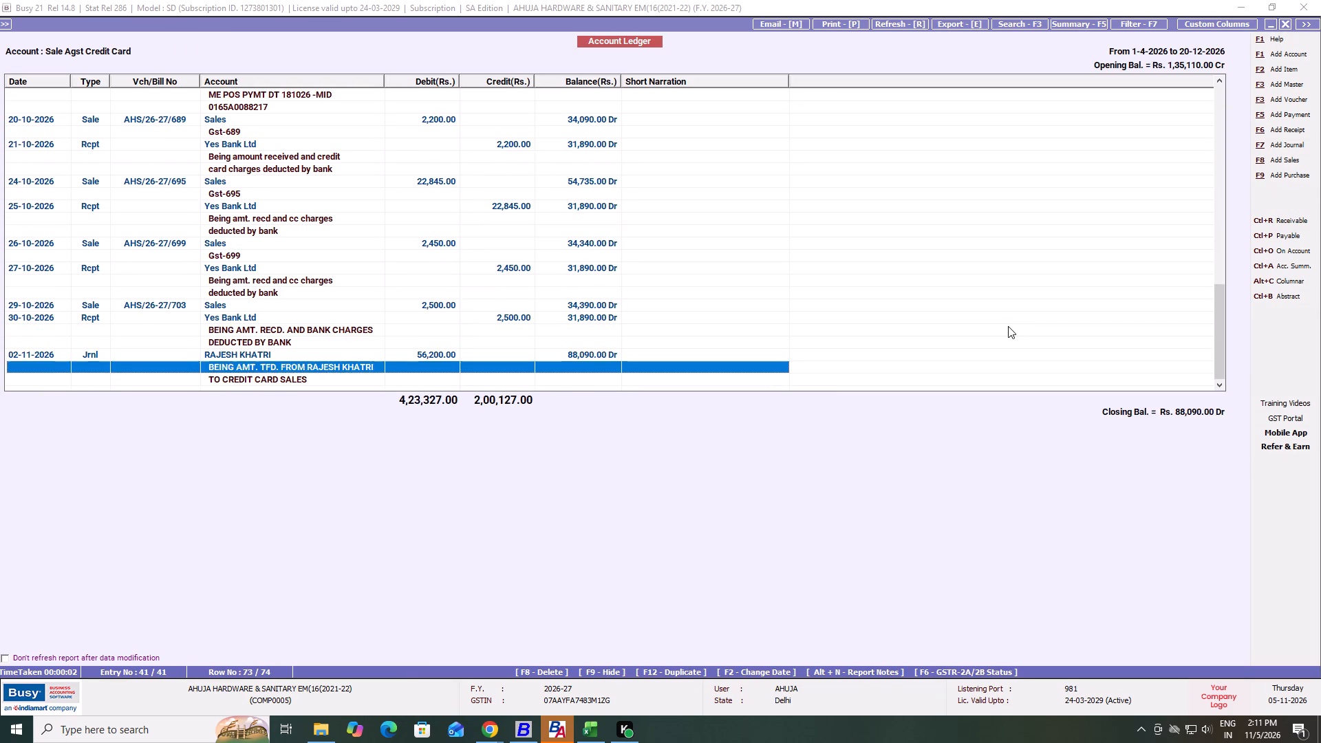
pyautogui.press('Up')
pyautogui.press('Up')
pyautogui.press('Up')
pyautogui.press('Up')
pyautogui.press('Up')
pyautogui.press('Down')
pyautogui.press('Up')
pyautogui.press('Down')
pyautogui.press('Up')
pyautogui.press('Down')
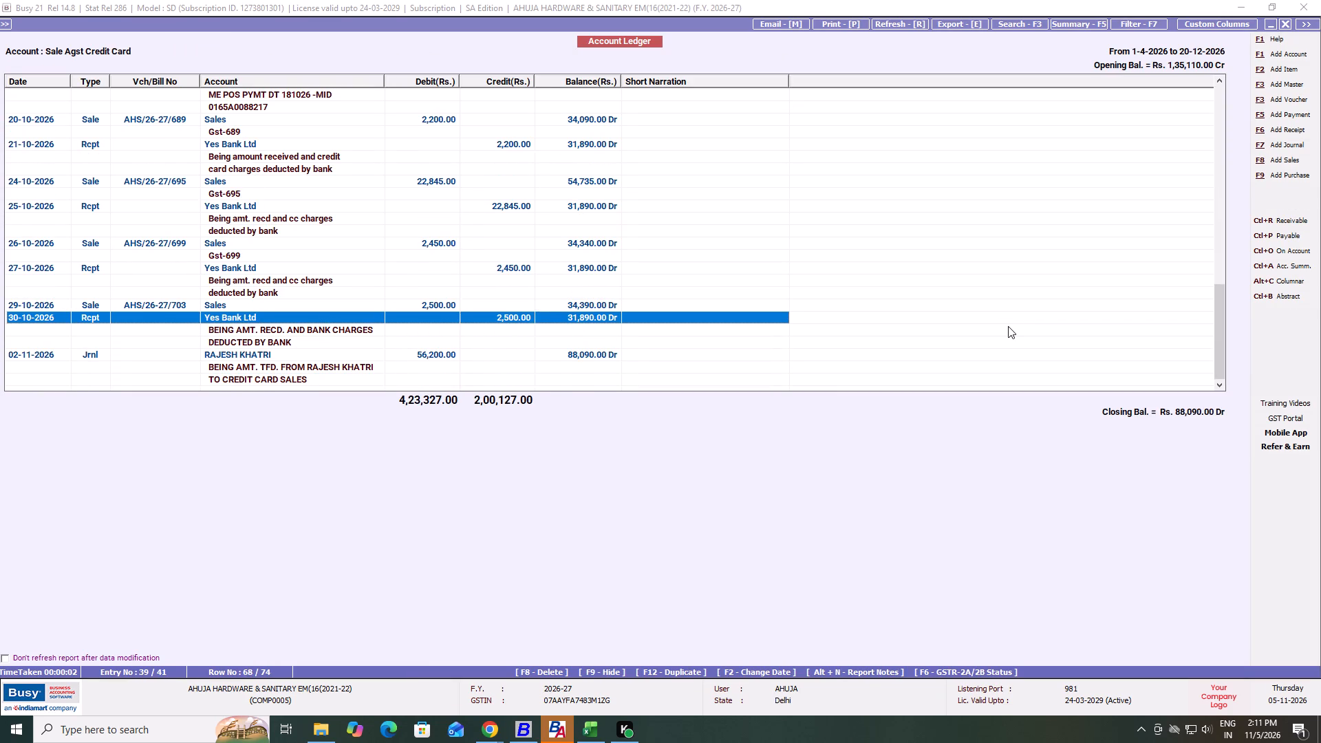
pyautogui.press('Down')
pyautogui.press('Down')
pyautogui.press('Down')
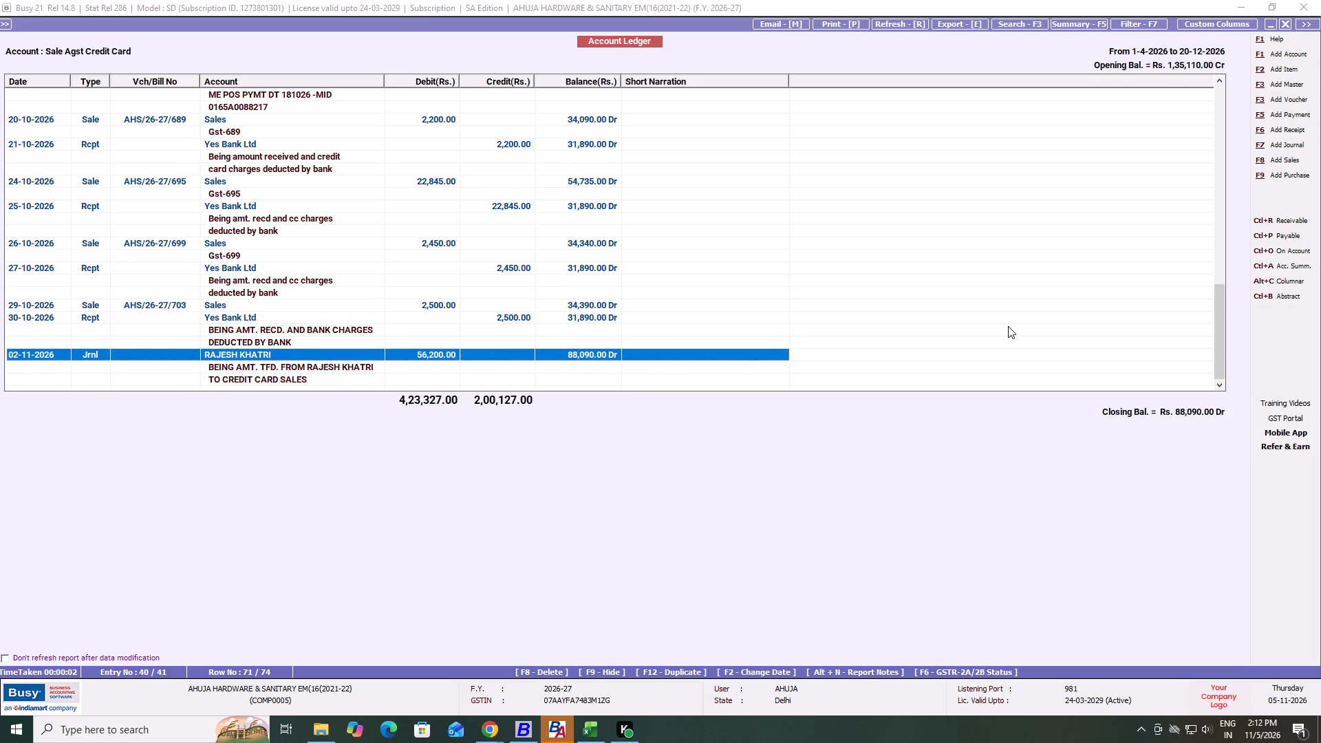
pyautogui.press('Escape')
pyautogui.press('Escape')
pyautogui.press('Escape')
pyautogui.press('Escape')
pyautogui.press('Escape')
pyautogui.press('Escape')
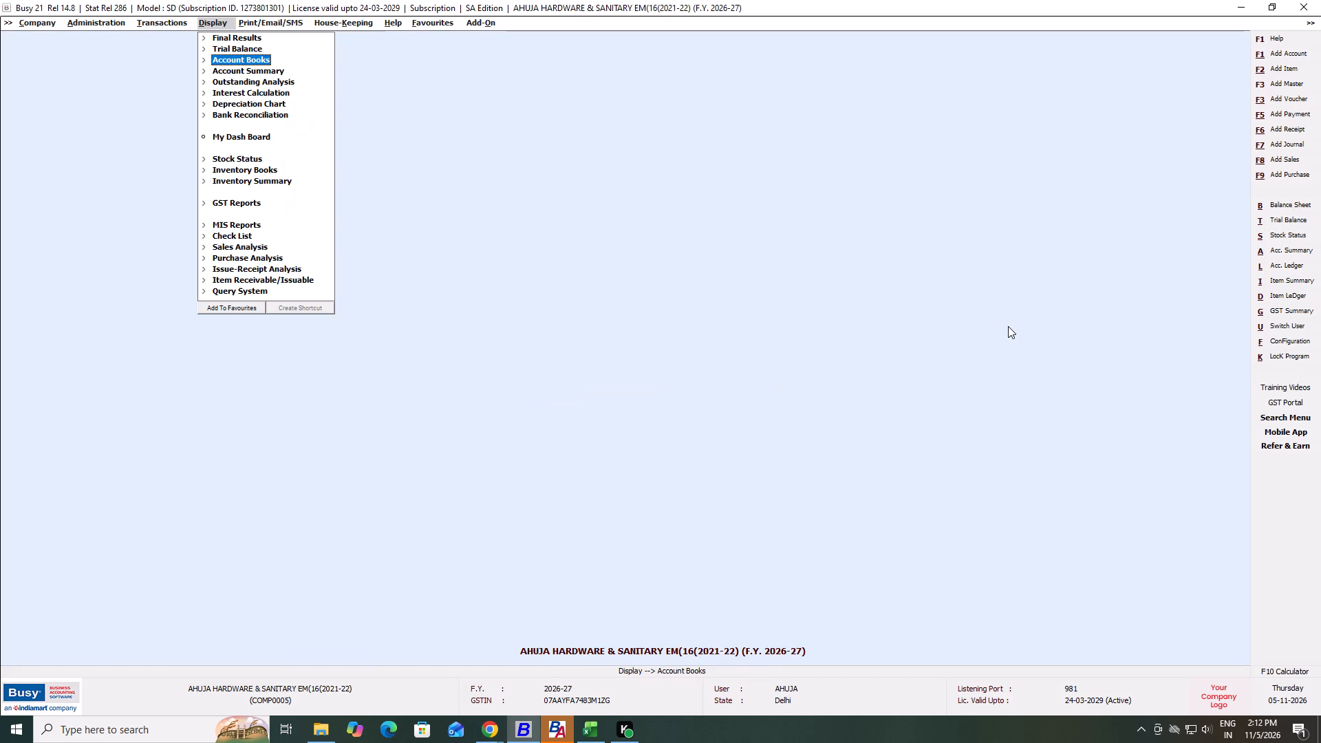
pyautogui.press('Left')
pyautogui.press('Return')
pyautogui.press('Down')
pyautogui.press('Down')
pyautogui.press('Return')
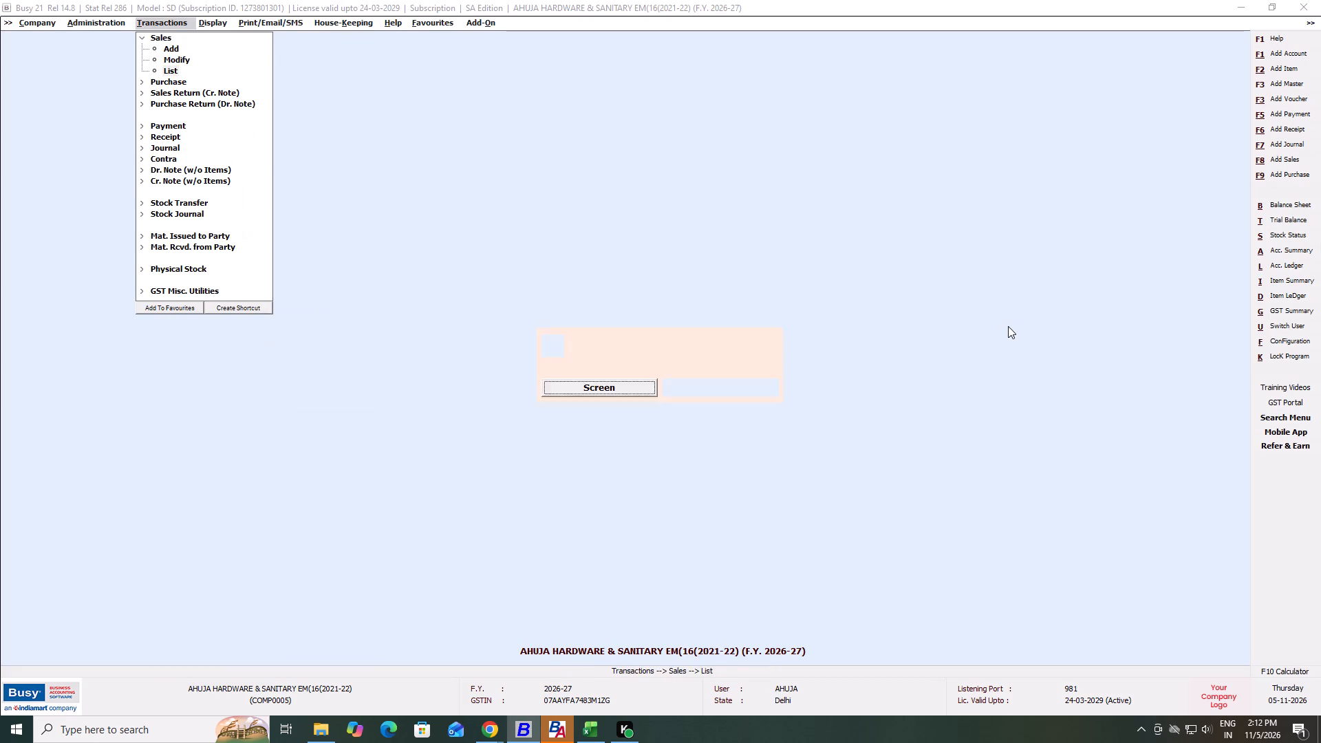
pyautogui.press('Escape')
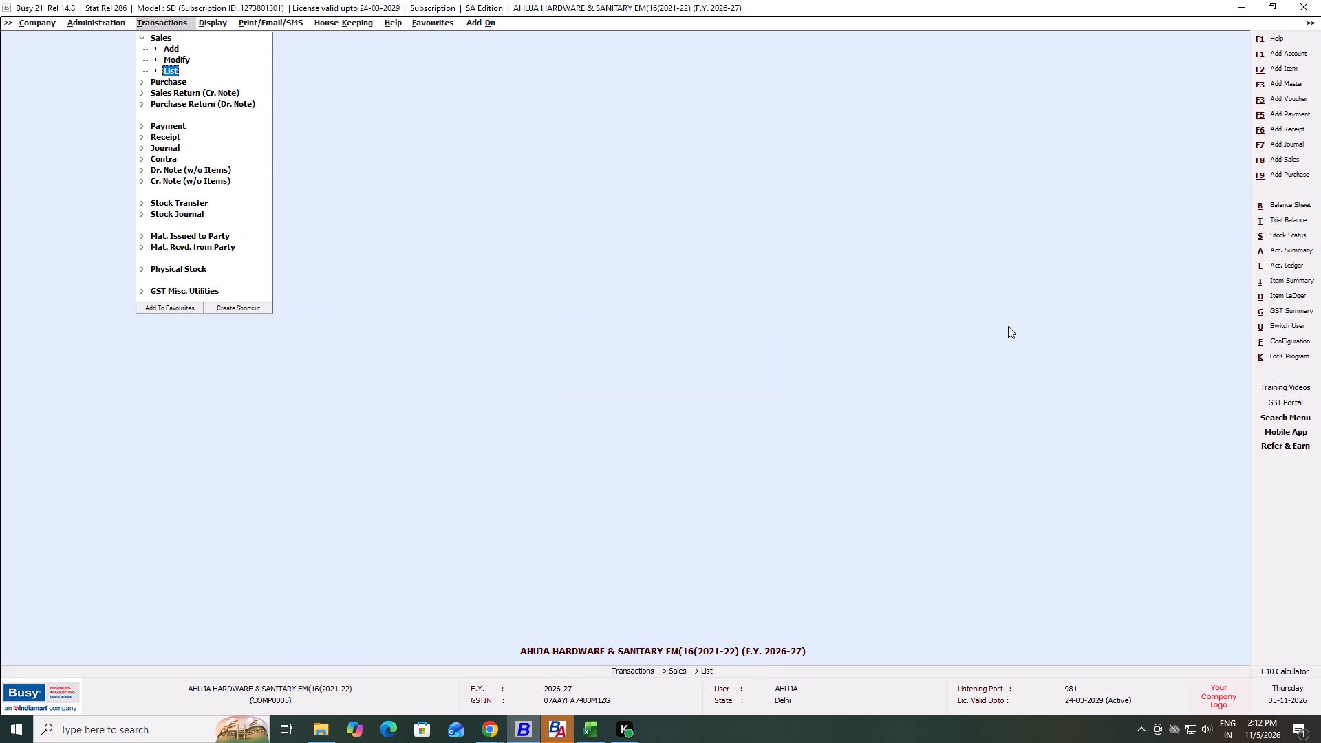
# Start a new sales voucher in the GST series dated 05-11-2026 with sale type L/GST-TaxIncl.
pyautogui.press('Up')
pyautogui.press('Up')
pyautogui.press('Return')
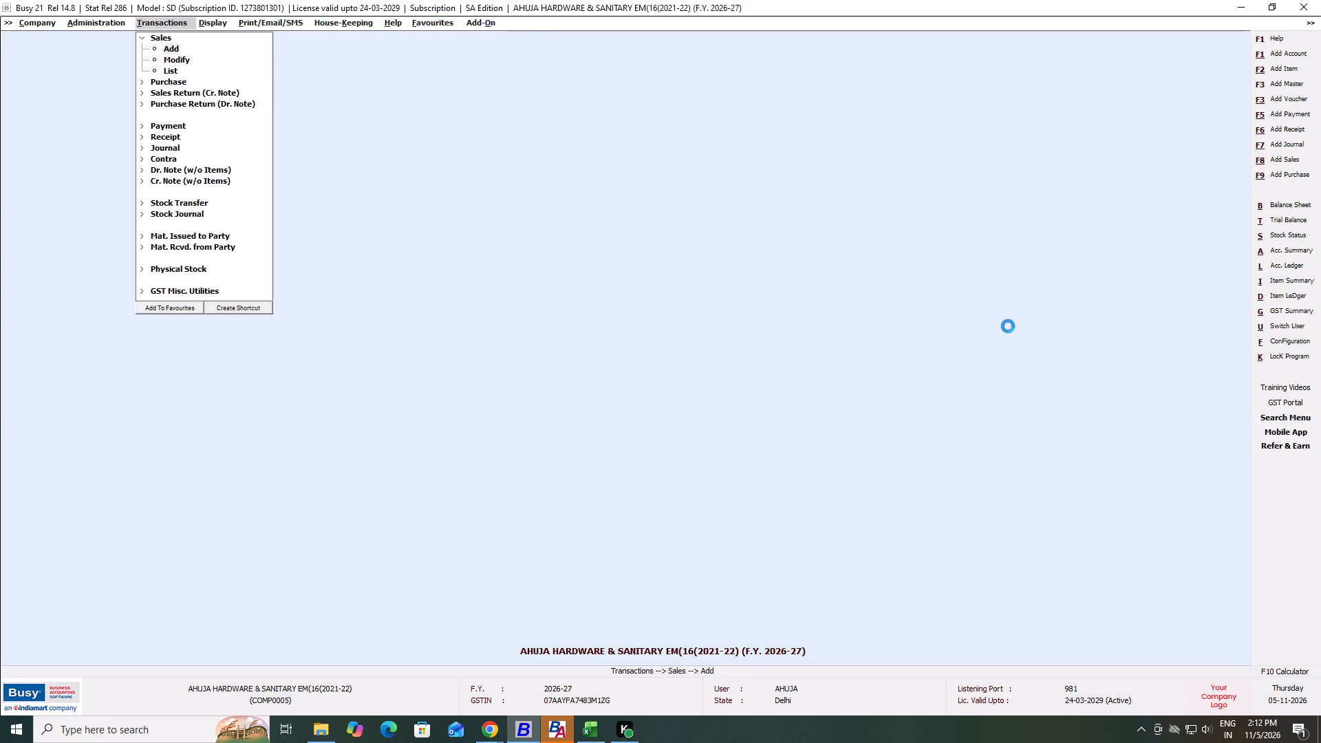
pyautogui.press('Return')
pyautogui.press('Tab')
pyautogui.press('Return')
pyautogui.press('Tab')
pyautogui.press('Return')
pyautogui.press('Tab')
pyautogui.press('Return')
# Set the sales voucher's party to Cash and material centre to Main Store, leaving the narration blank.
pyautogui.press('Return')
pyautogui.press('Tab')
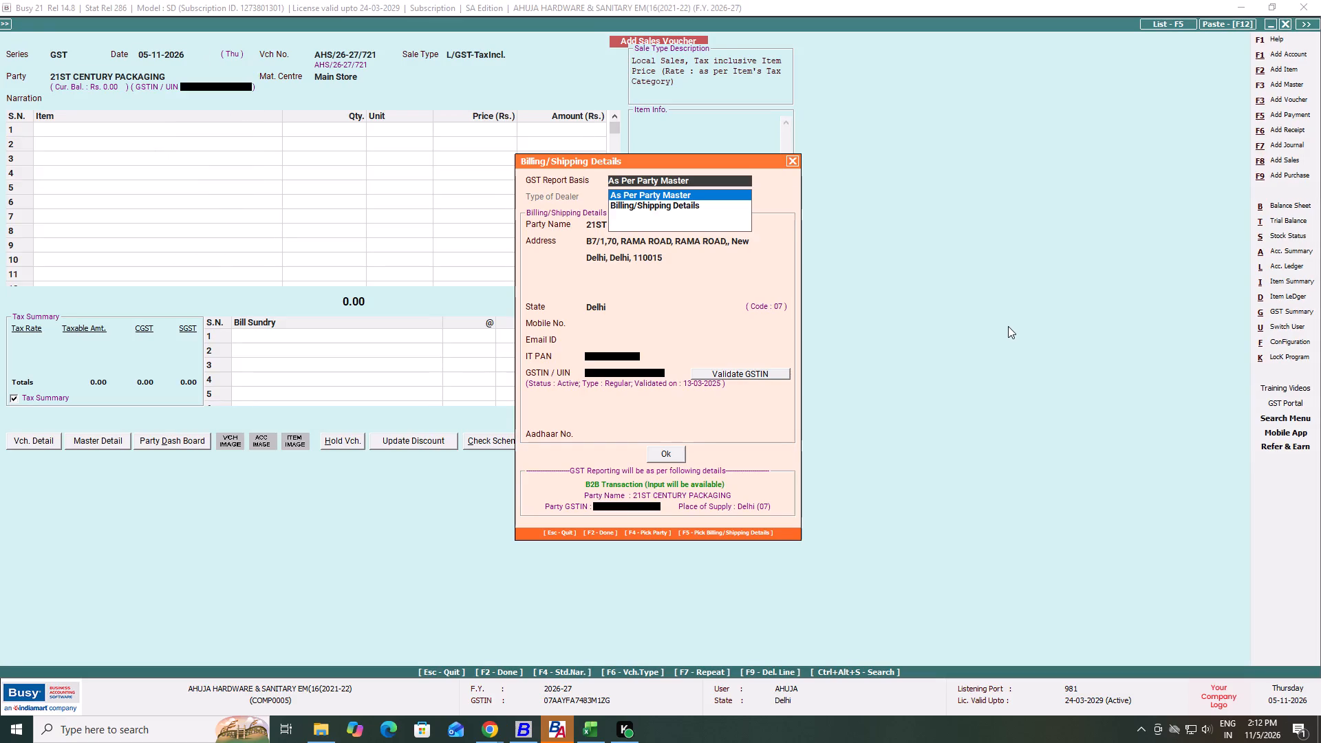
pyautogui.press('Escape')
pyautogui.press('BackSpace')
pyautogui.hotkey('shift', 'Tab')
pyautogui.write('CASH')
pyautogui.press('Return')
pyautogui.press('Tab')
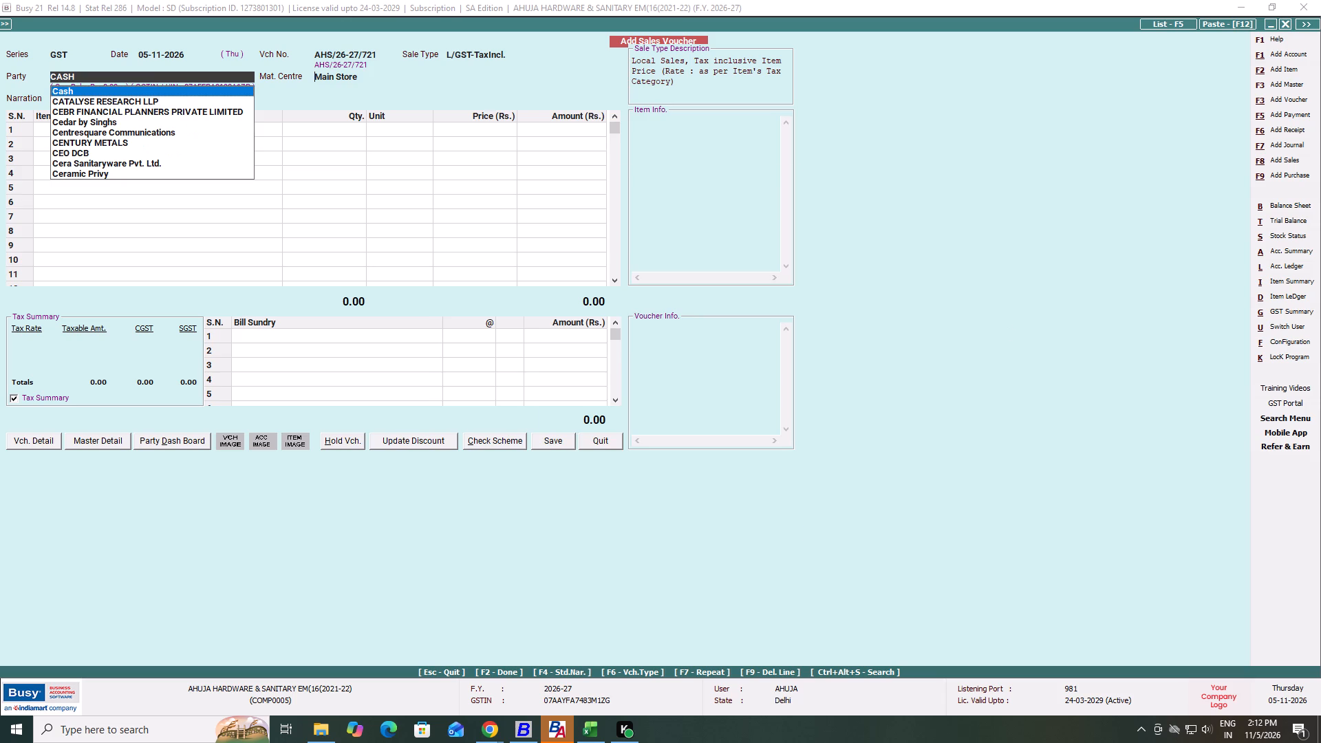
pyautogui.press('F2')
pyautogui.press('Return')
pyautogui.press('Tab')
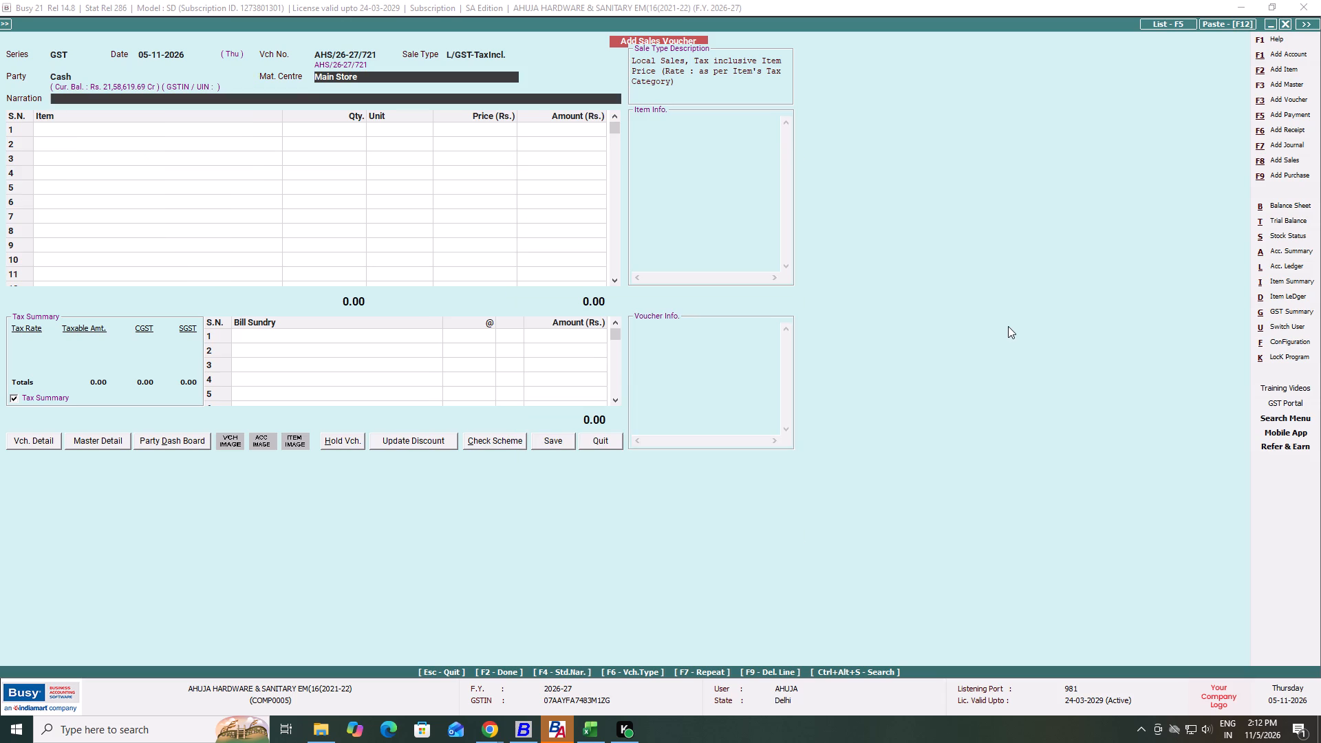
pyautogui.press('Return')
pyautogui.press('Tab')
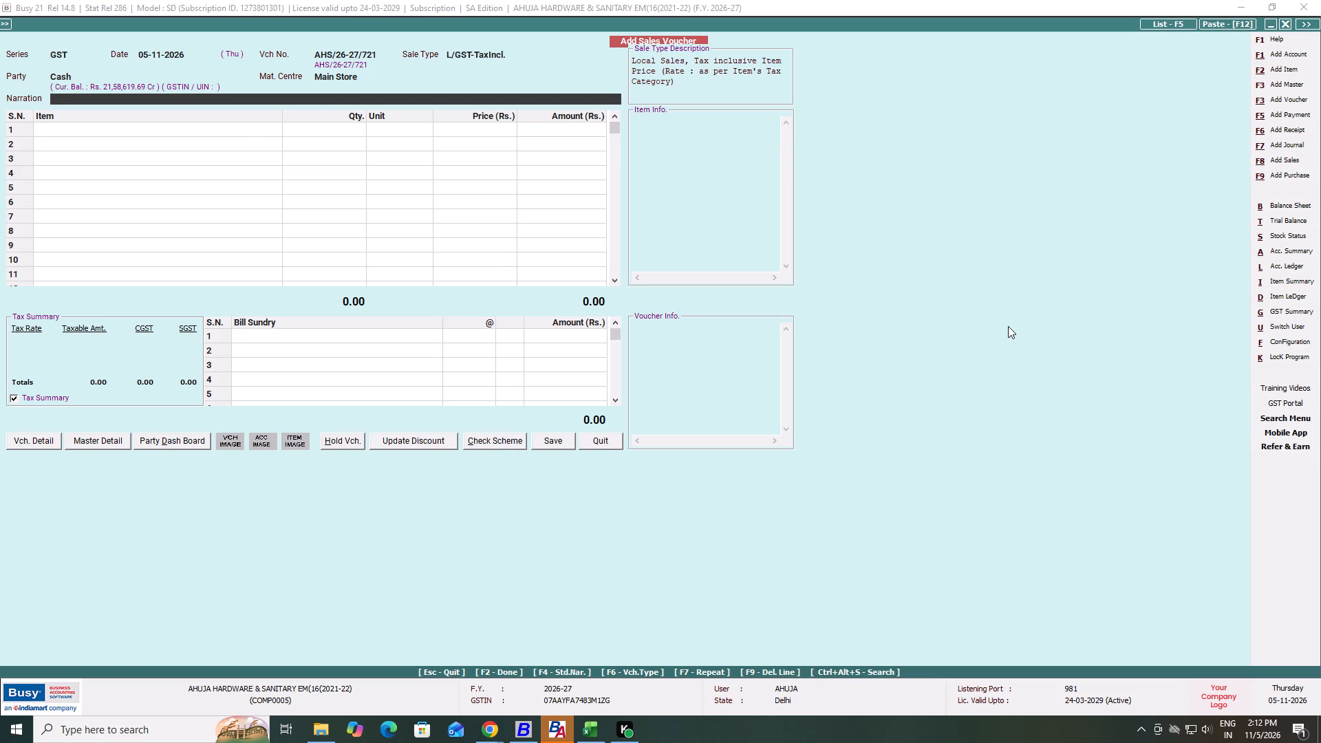
# Search the item list for YALE on the voucher's first line and look through the matching items.
pyautogui.write('YALE')
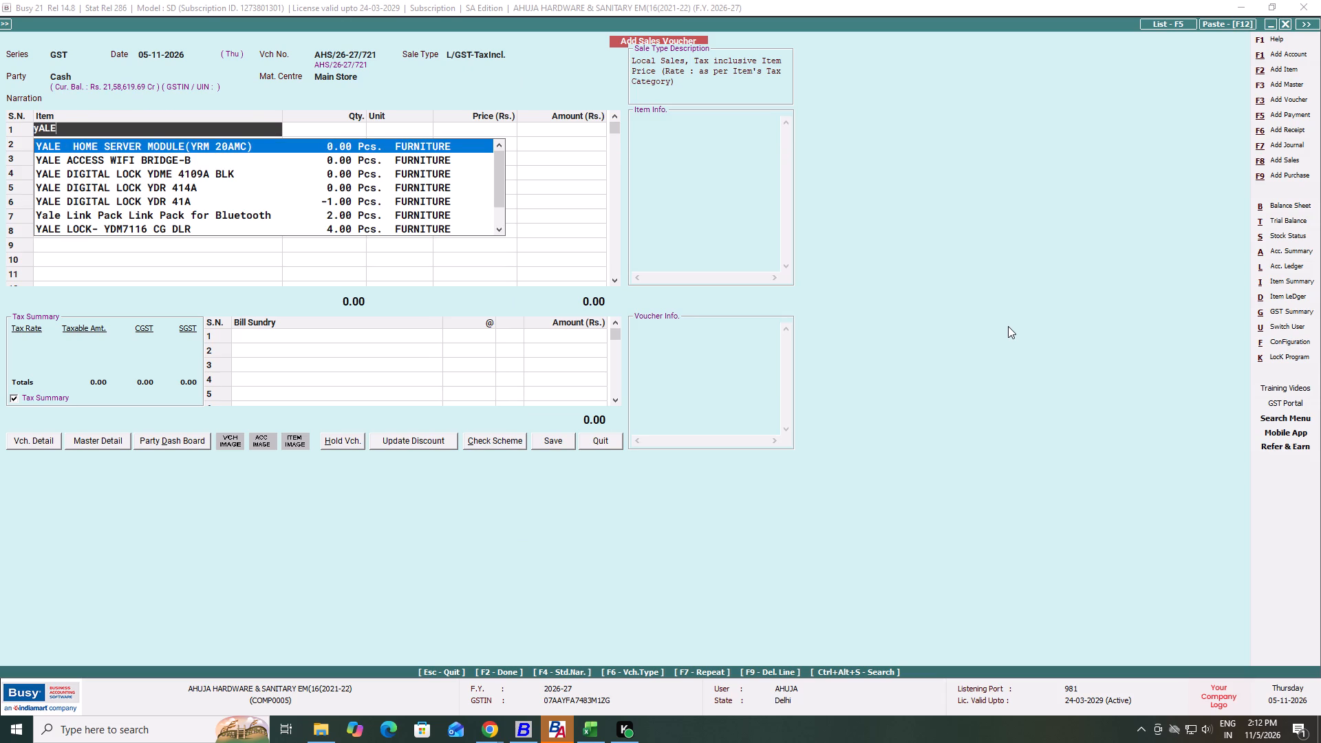
pyautogui.press('Down')
pyautogui.press('Down')
pyautogui.press('Down')
pyautogui.press('Down')
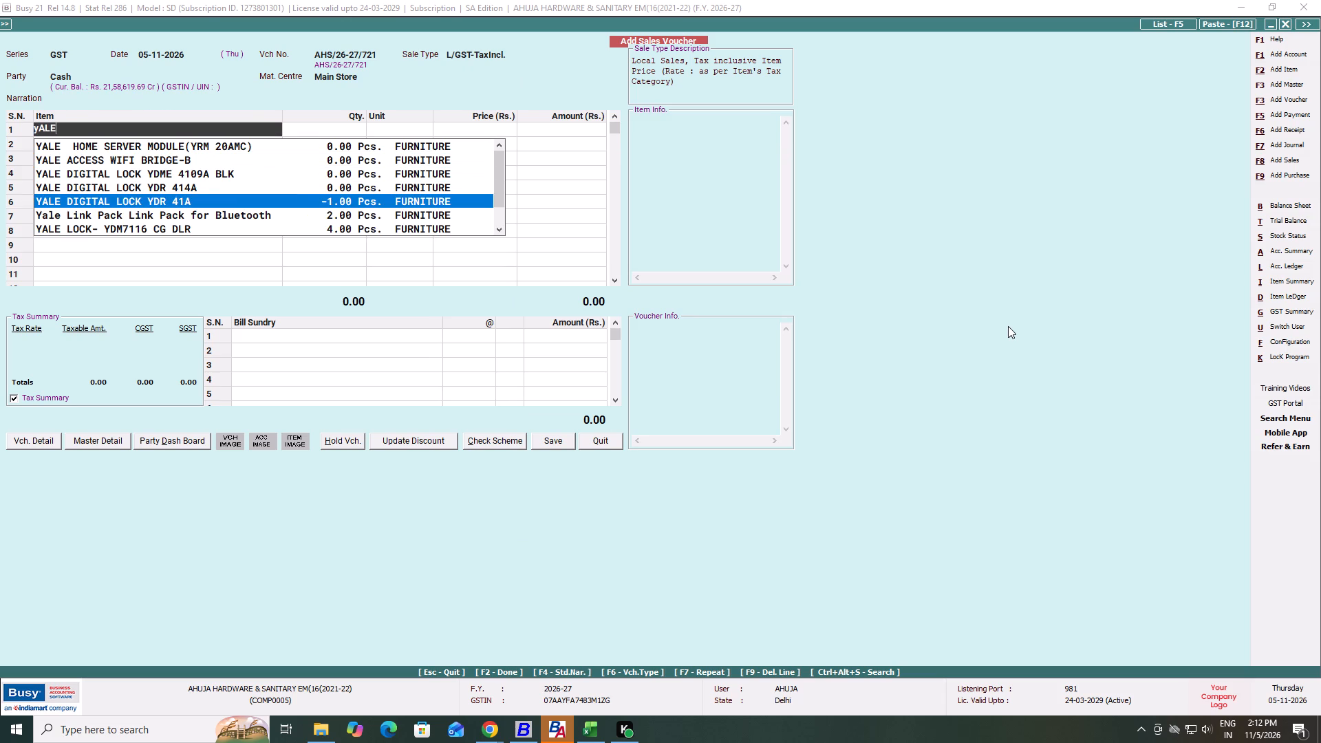
pyautogui.press('Down')
pyautogui.press('Down')
pyautogui.press('Down')
pyautogui.press('Down')
pyautogui.press('Down')
pyautogui.press('Down')
pyautogui.press('Down')
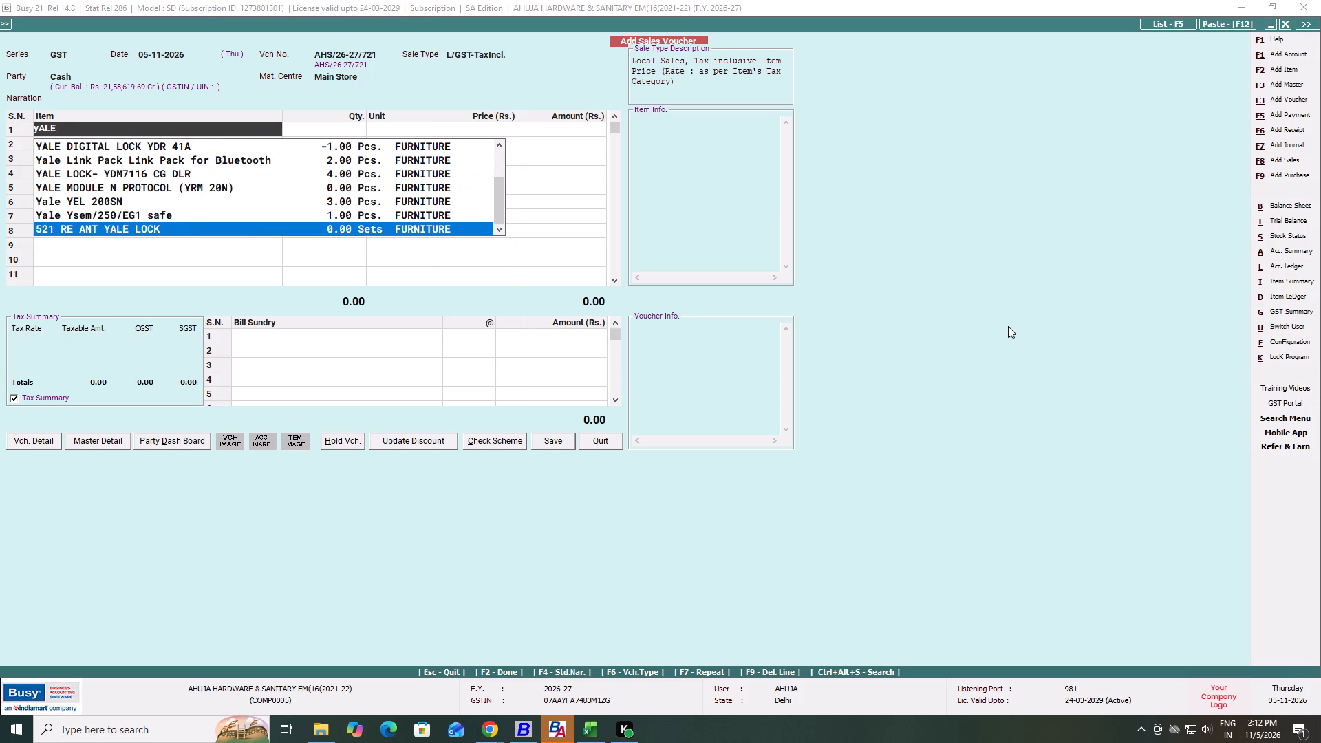
pyautogui.press('Up')
pyautogui.press('Up')
pyautogui.press('Up')
pyautogui.press('Up')
pyautogui.press('Up')
pyautogui.press('Up')
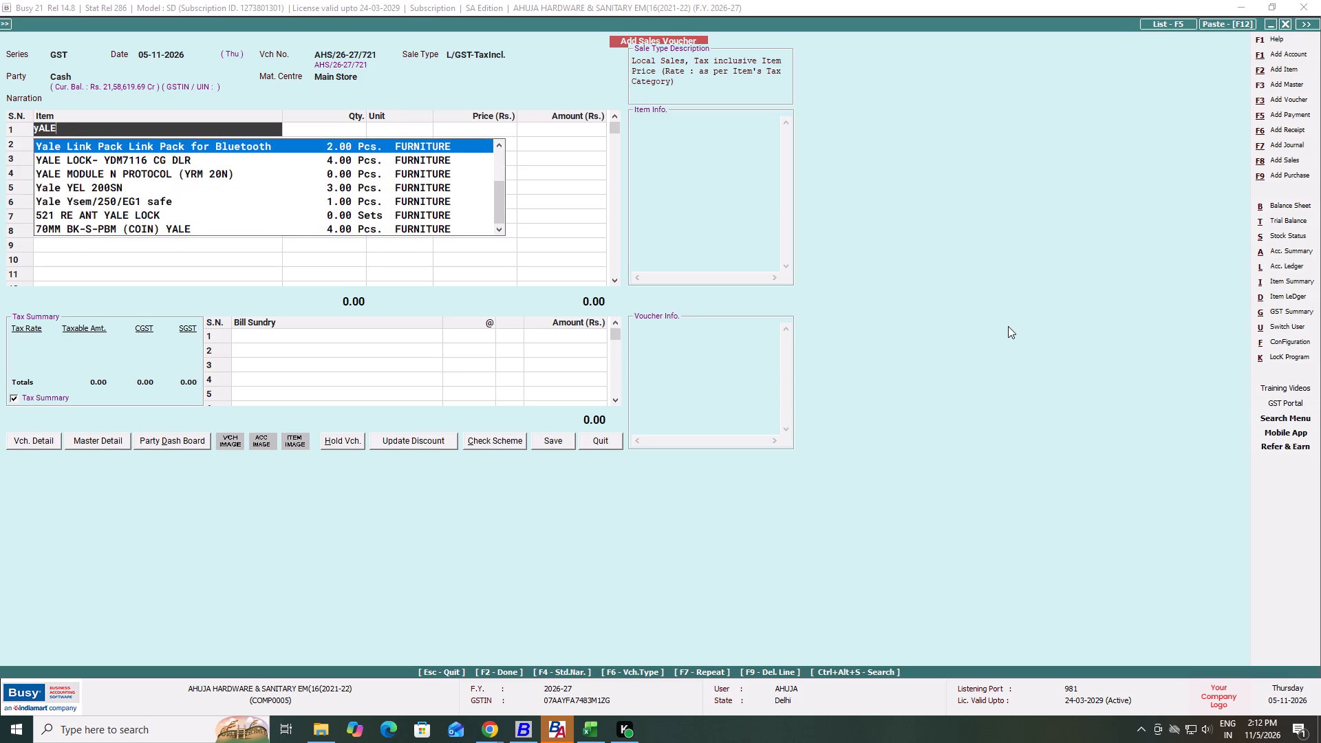
pyautogui.press('Up')
pyautogui.press('Up')
pyautogui.press('Up')
pyautogui.press('Up')
pyautogui.press('Up')
pyautogui.press('Up')
pyautogui.press('Up')
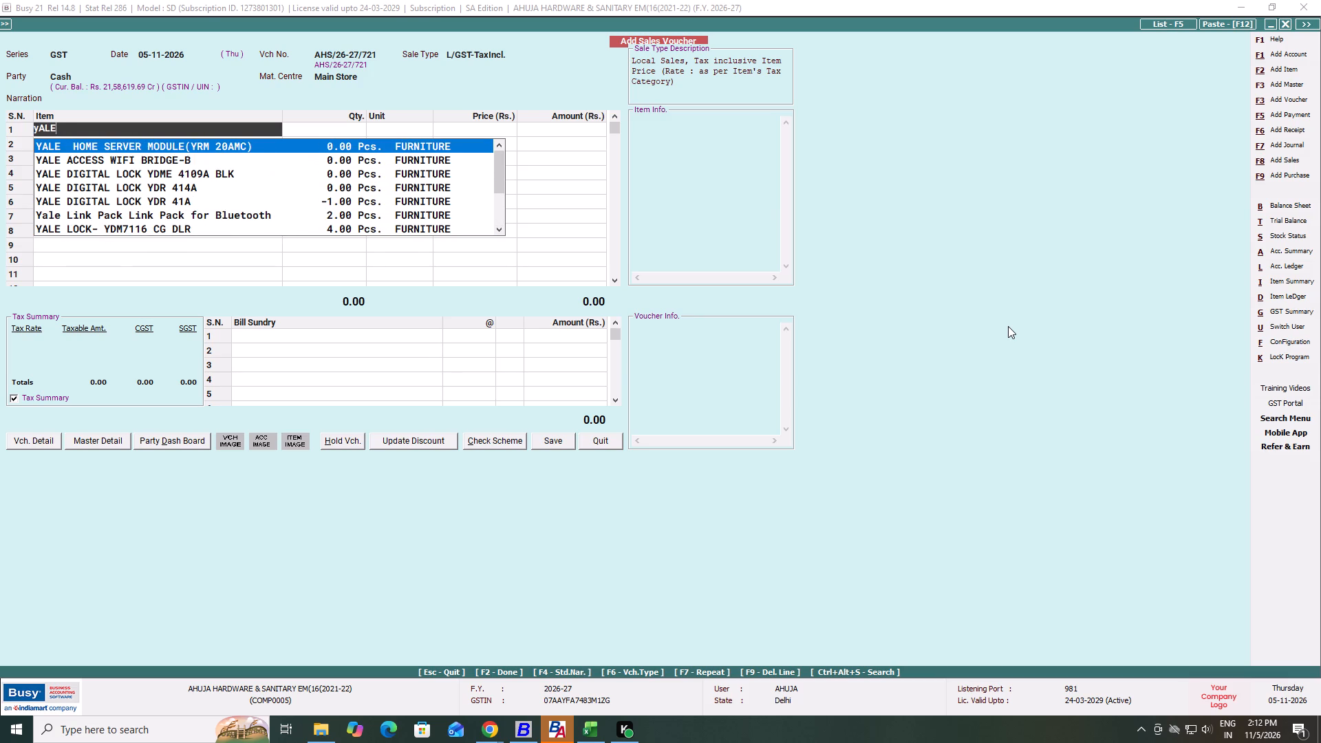
pyautogui.press('Up')
# Add YEL-200 SN Electric Rim Lock as the first item, quantity 1 at Rs. 3,381, with CGST and SGST of 9% each.
pyautogui.press('BackSpace')
pyautogui.press('BackSpace')
pyautogui.press('BackSpace')
pyautogui.write('EL')
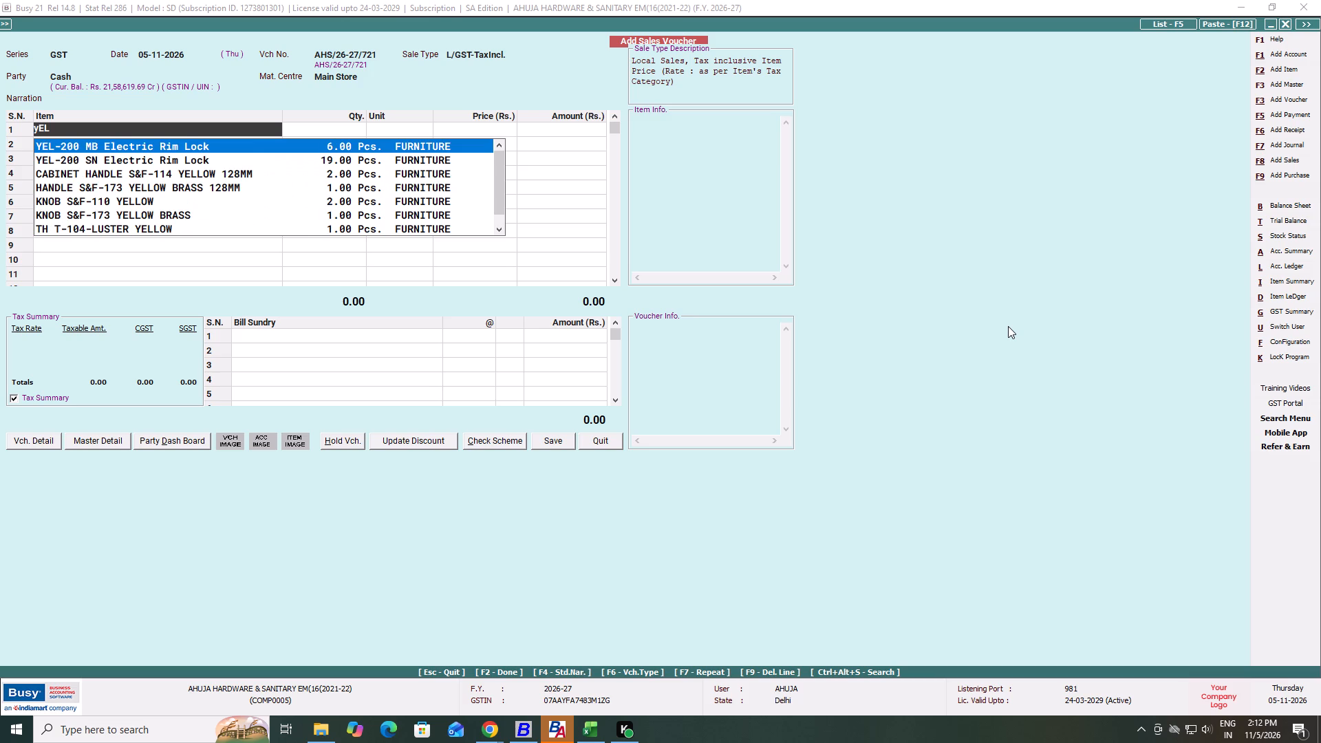
pyautogui.press('Down')
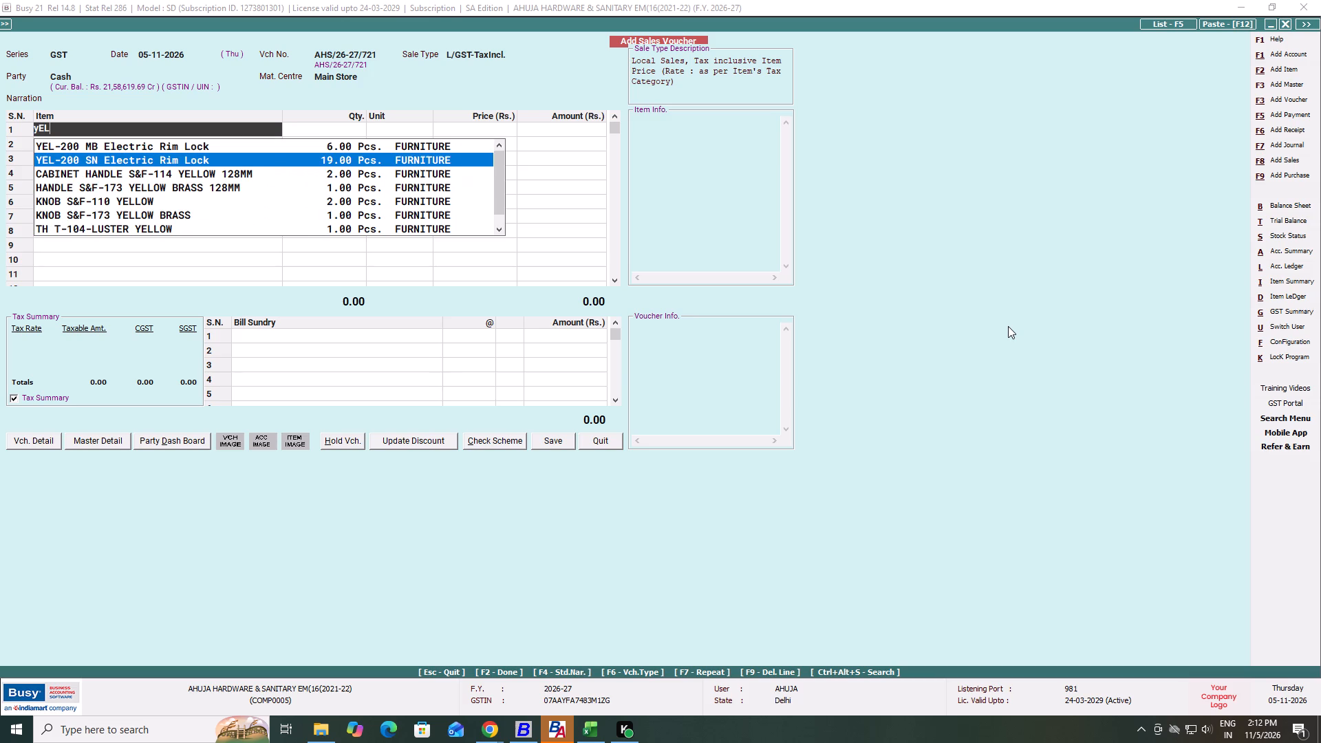
pyautogui.press('Return')
pyautogui.write('11')
pyautogui.press('Return')
pyautogui.press('Return')
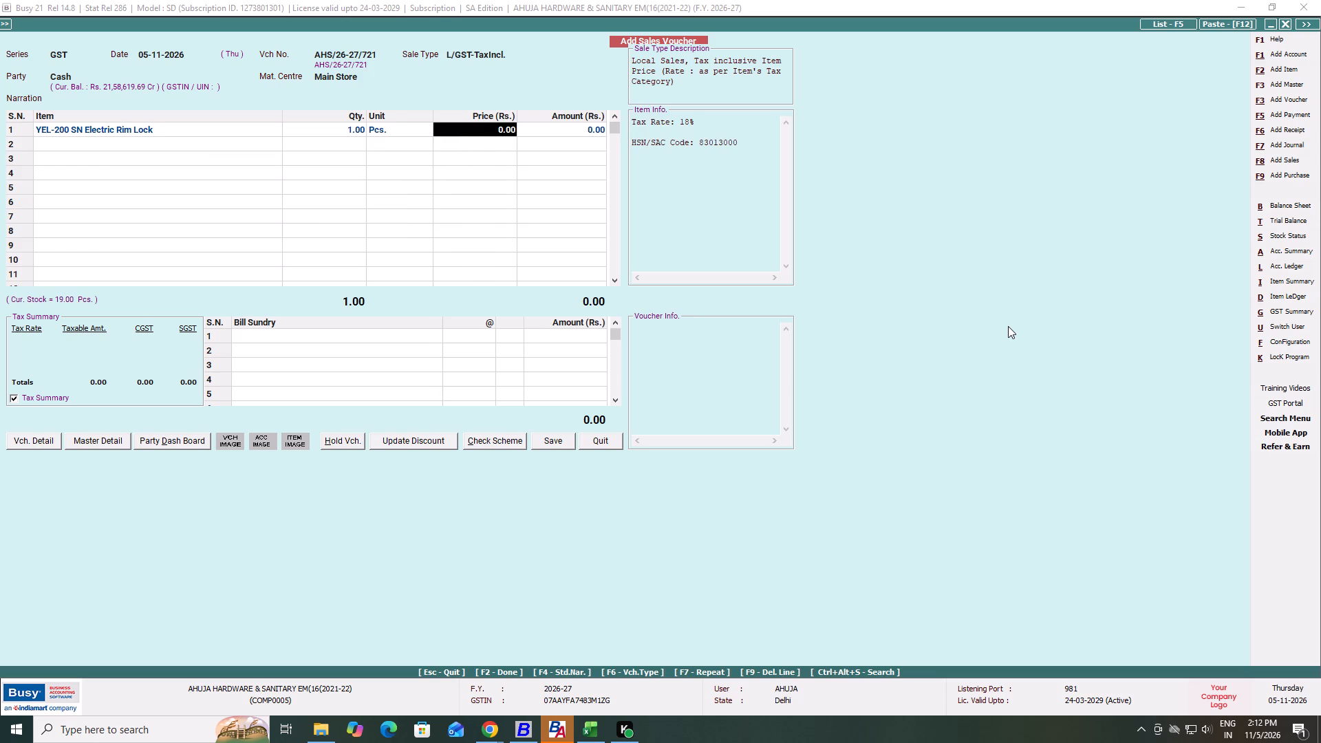
pyautogui.write('33381')
pyautogui.press('Return')
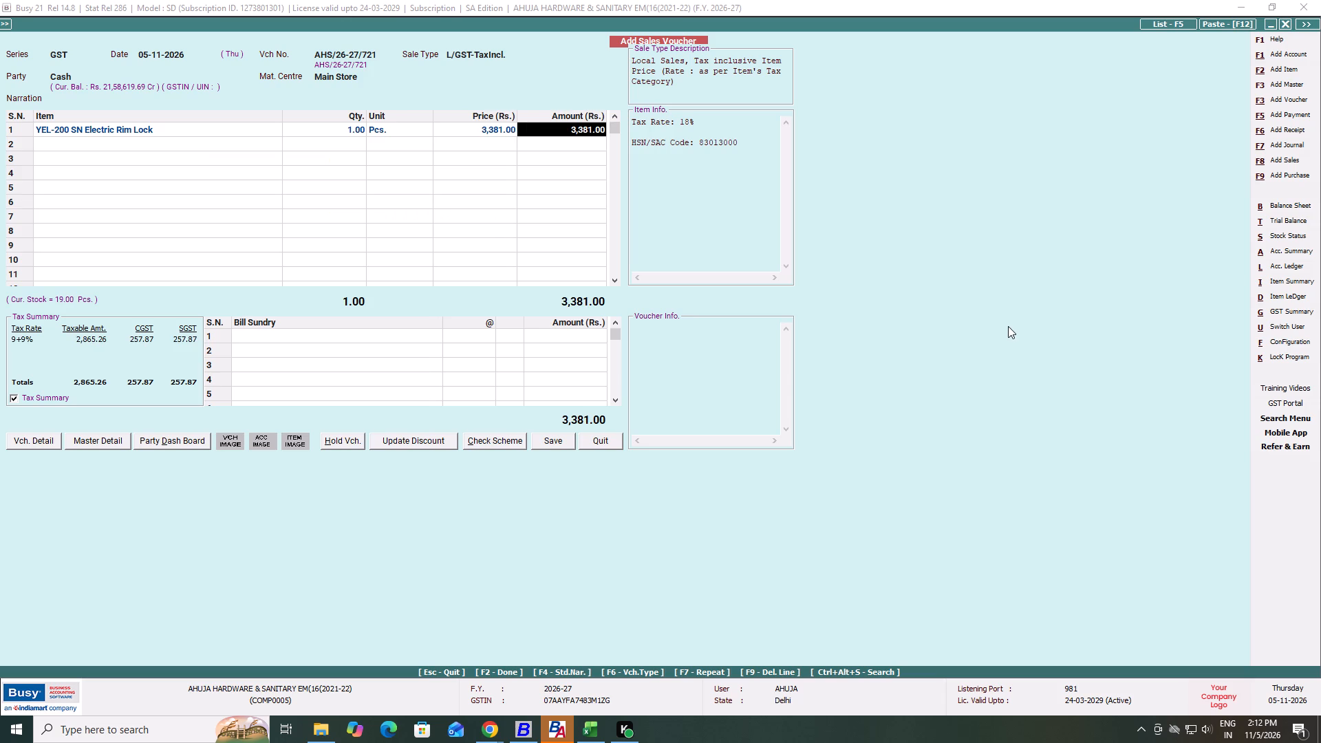
pyautogui.press('Return')
pyautogui.press('F2')
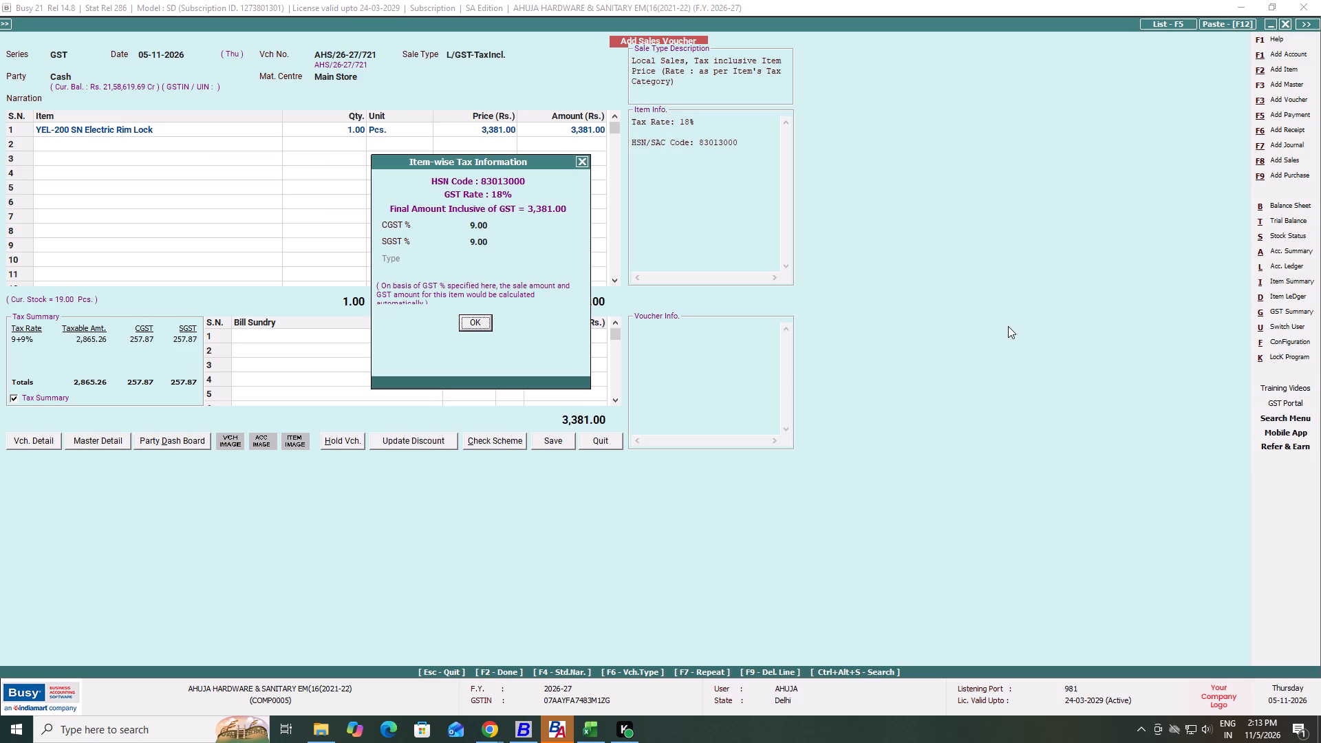
pyautogui.press('F2')
pyautogui.press('Tab')
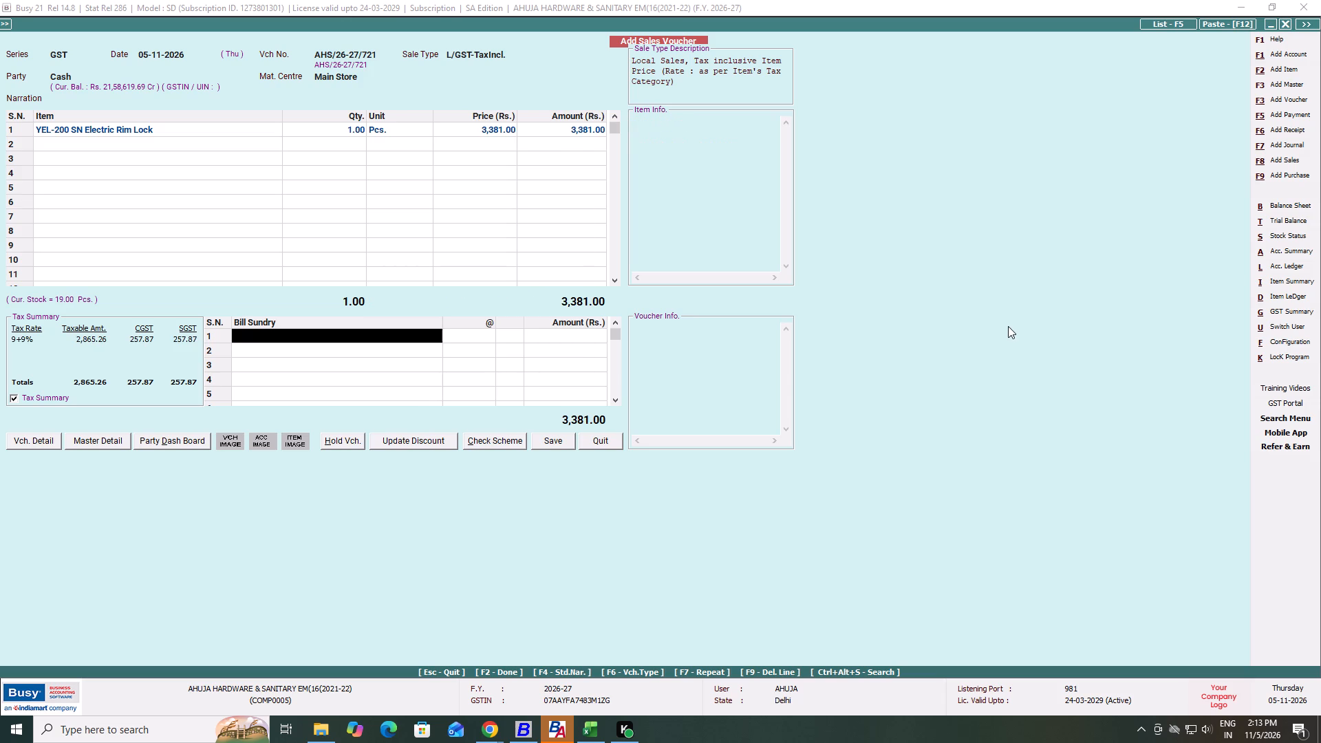
# Save the sales voucher without bill sundries, keeping Self as the transport dated 05-11-2026.
pyautogui.press('F2')
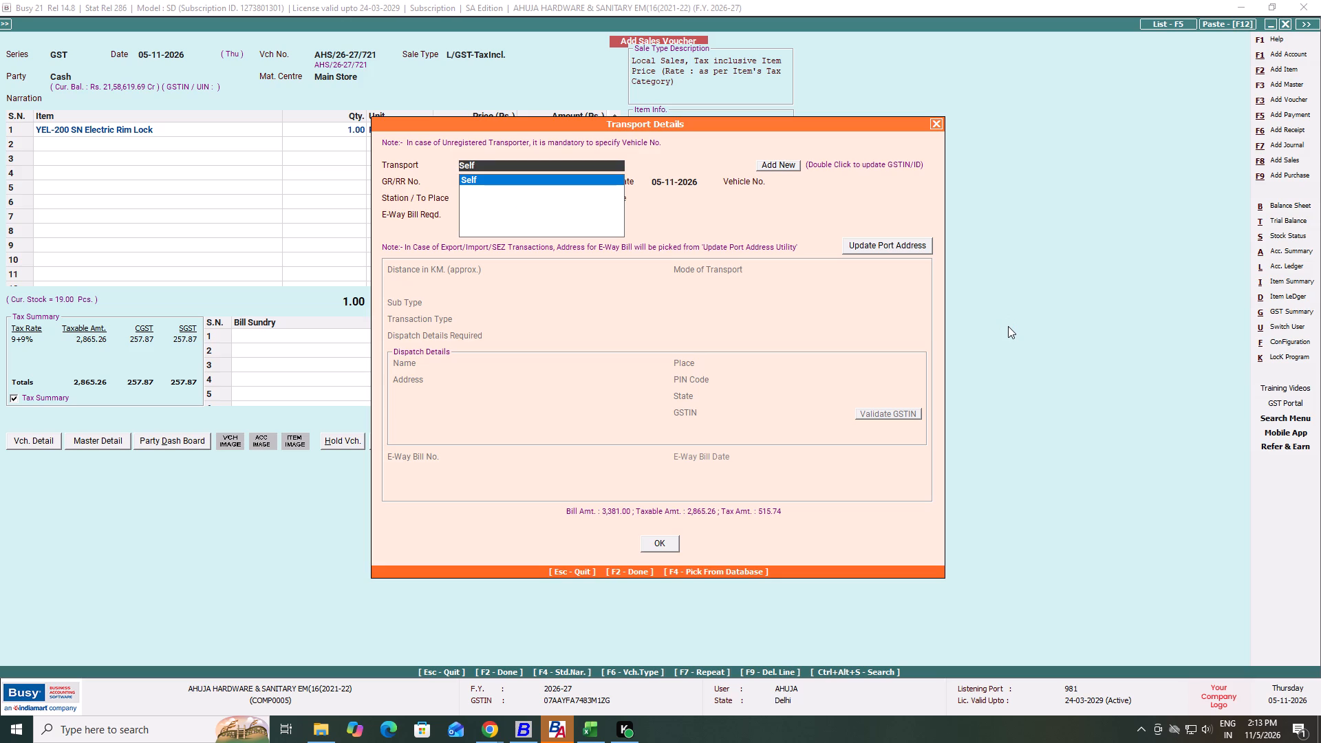
pyautogui.press('F2')
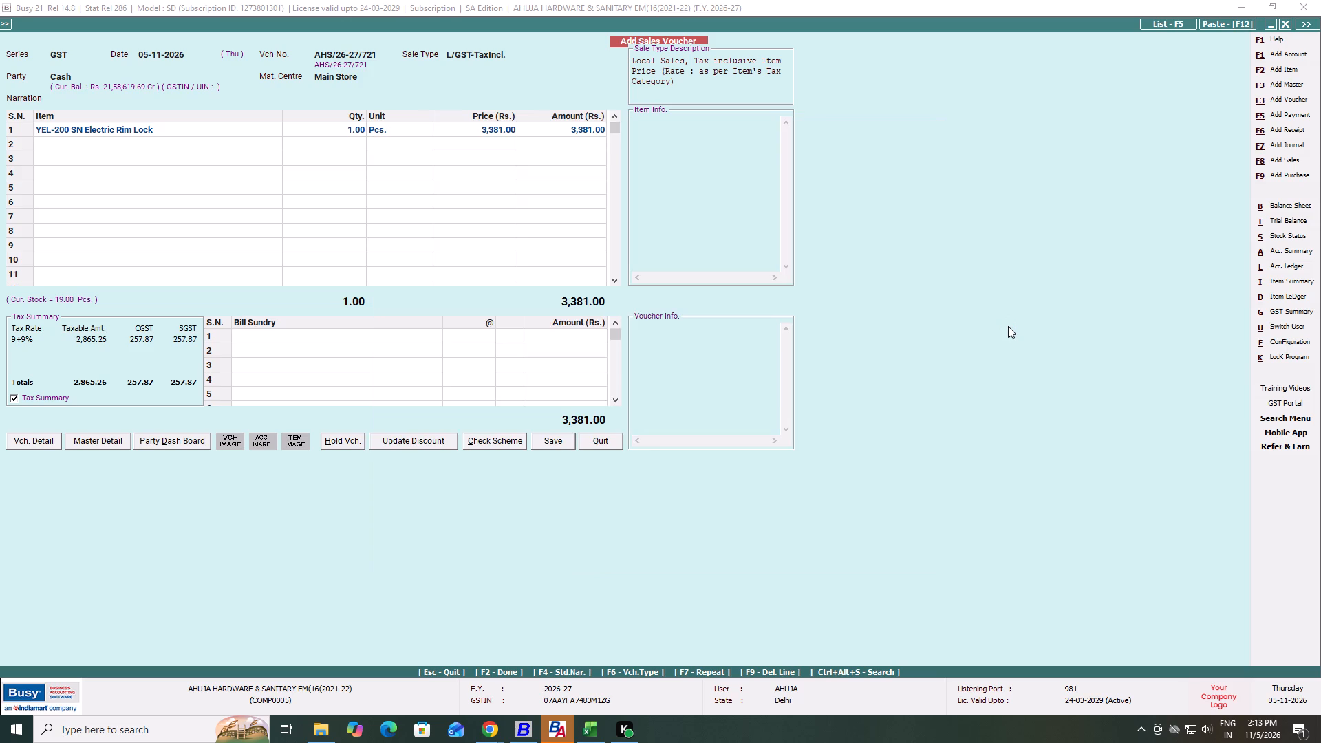
pyautogui.press('F2')
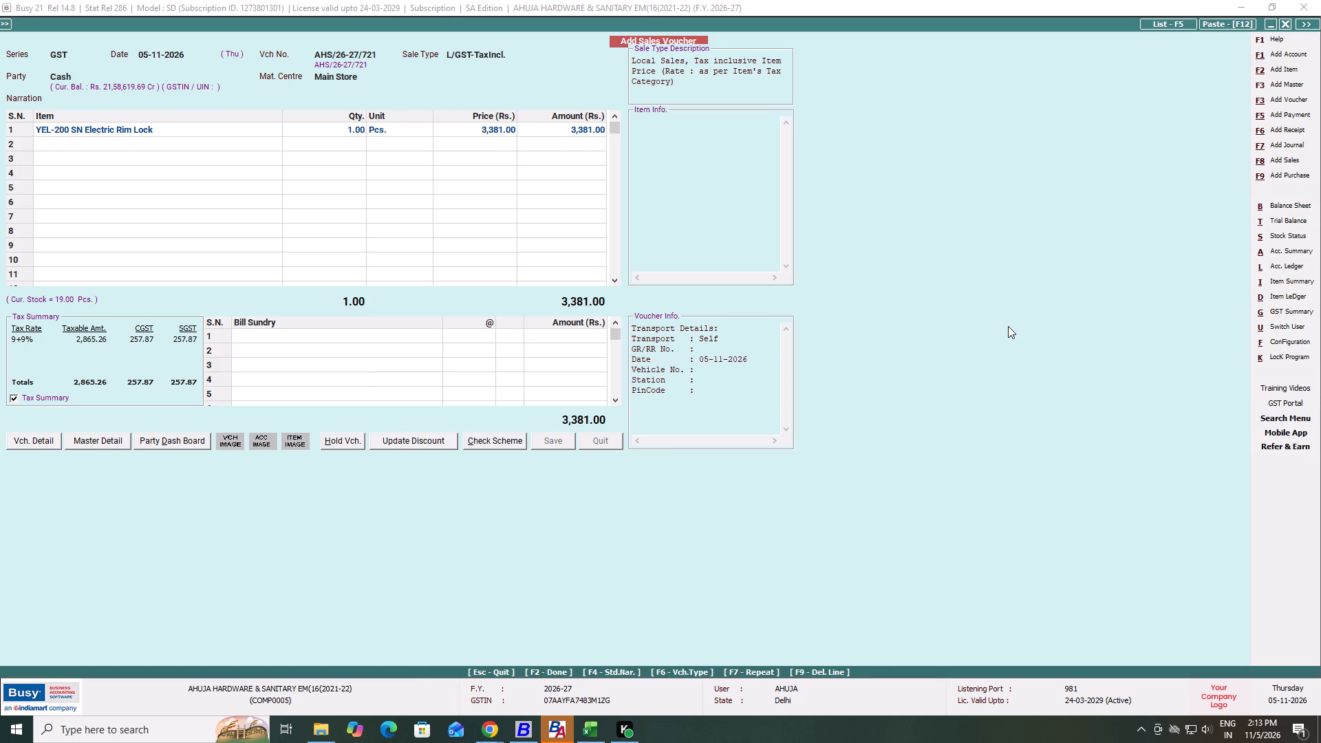
pyautogui.press('Return')
# Set up the invoice printing with the STANDARD format and 1 copy.
pyautogui.press('Return')
pyautogui.press('Tab')
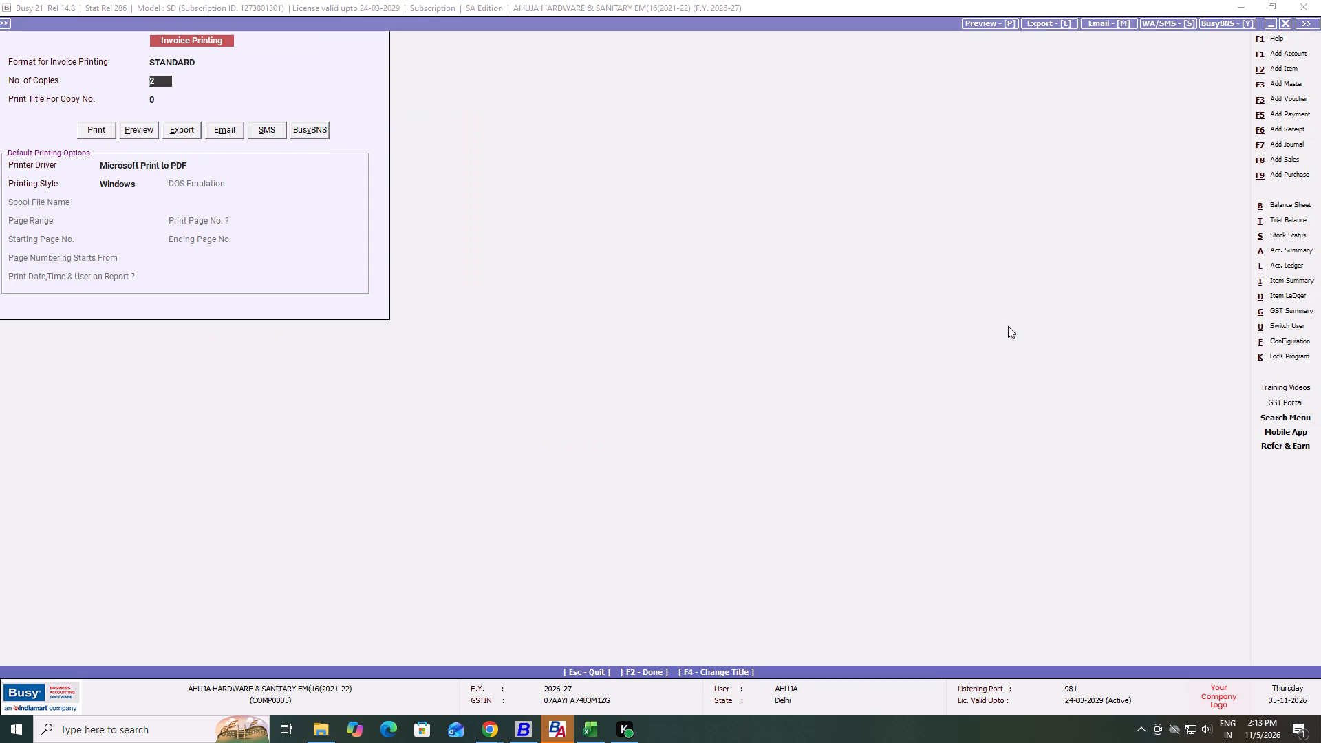
pyautogui.press('1')
pyautogui.press('Return')
pyautogui.press('Tab')
pyautogui.press('Return')
pyautogui.press('Tab')
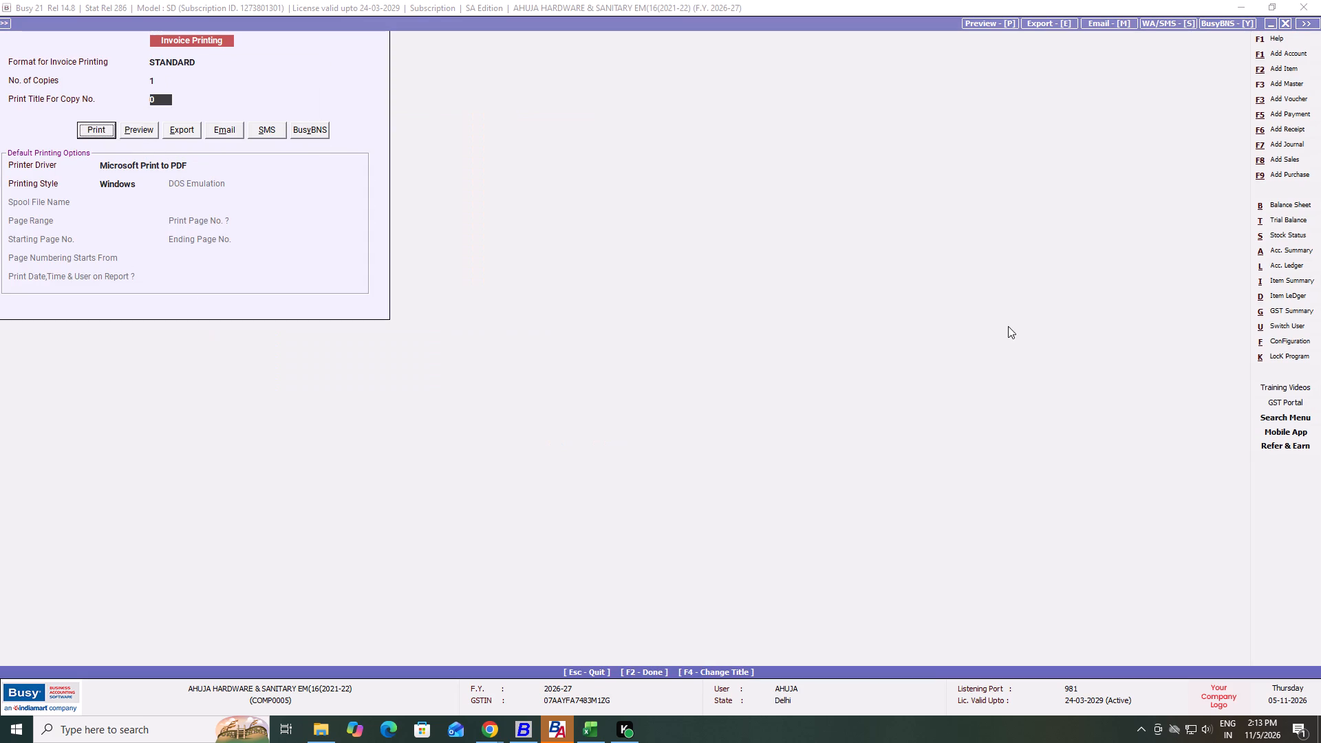
# Choose HP LaserJet Professional M1136 MFP as the printer driver for the invoice.
pyautogui.press('Tab')
pyautogui.press('Tab')
pyautogui.press('Tab')
pyautogui.press('Tab')
pyautogui.press('Tab')
pyautogui.press('Tab')
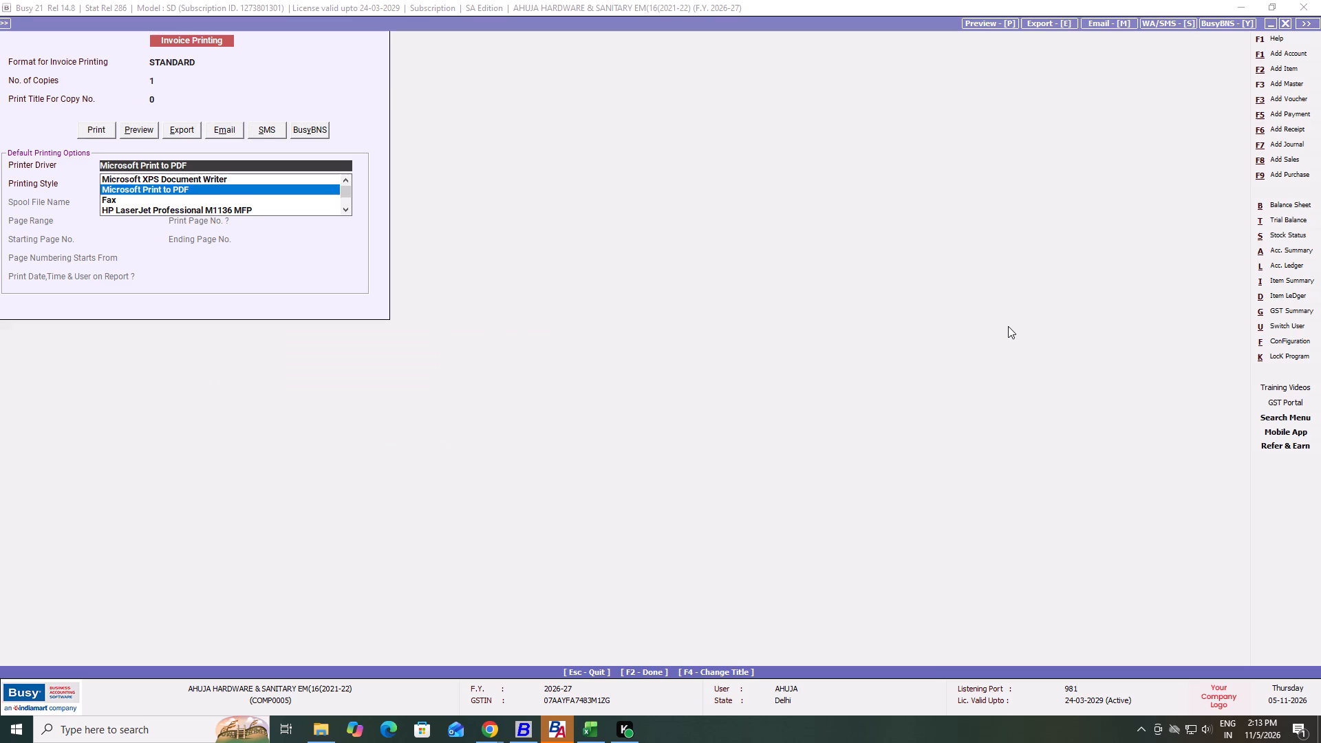
pyautogui.press('Down')
pyautogui.press('Down')
pyautogui.press('Return')
pyautogui.press('Tab')
# Keep the Windows printing style and print the invoice.
pyautogui.press('Return')
pyautogui.press('Tab')
pyautogui.press('Return')
pyautogui.press('Tab')
pyautogui.press('Return')
pyautogui.press('Tab')
pyautogui.press('Return')
pyautogui.press('Tab')
pyautogui.press('Return')
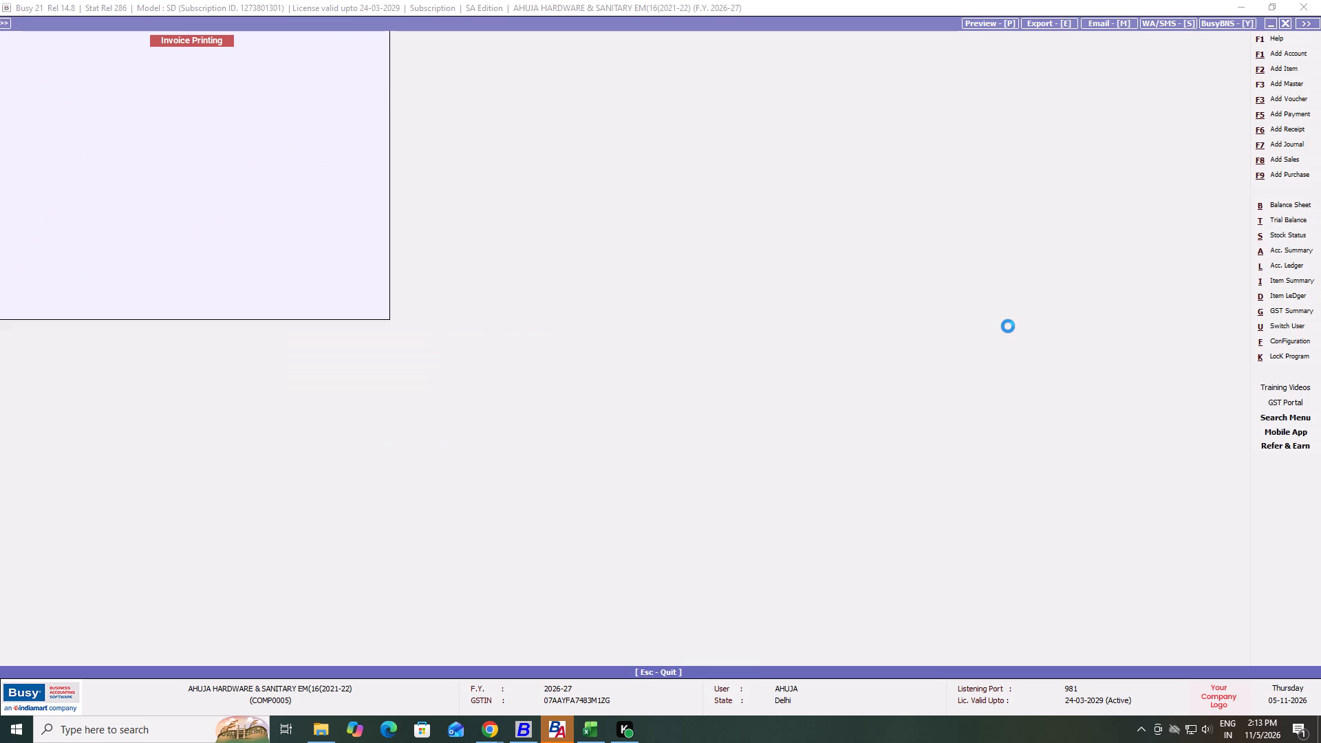
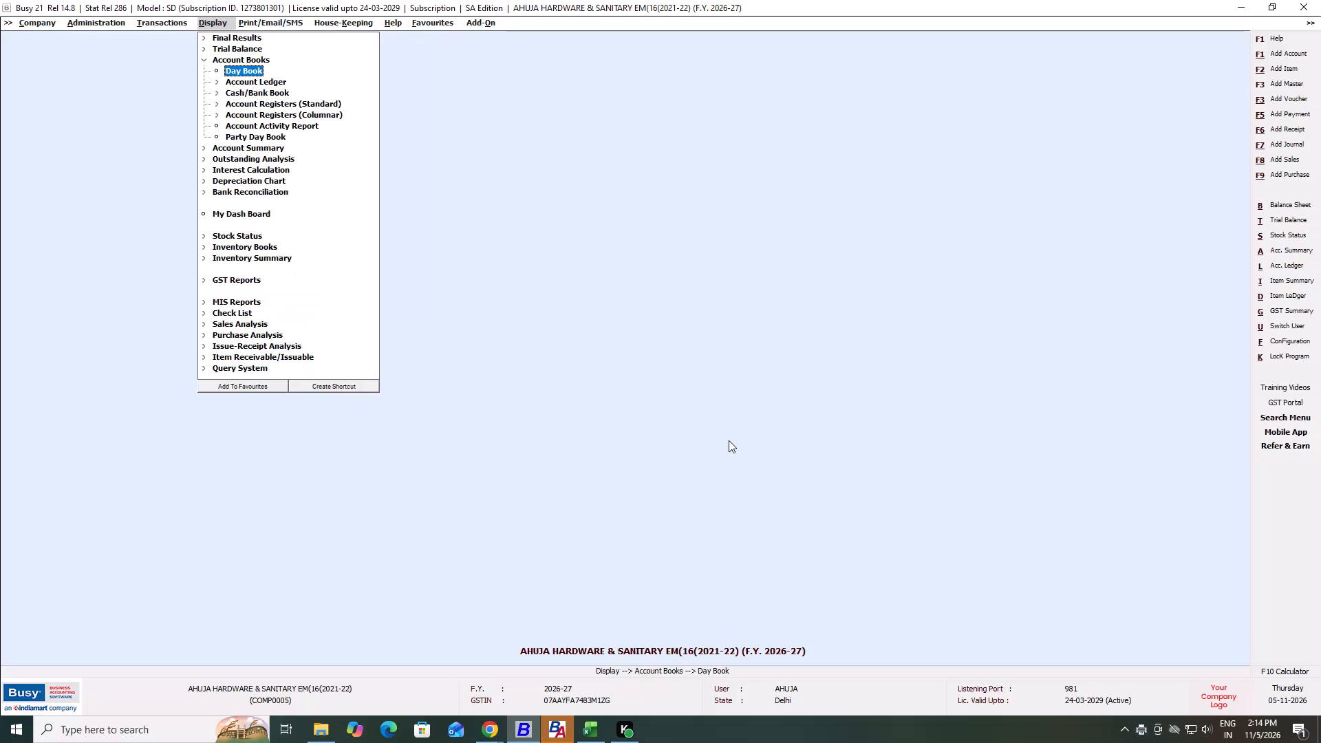
# Display the Sale Agst Credit Card account ledger from 01-04-2026 to 20-12-2026 and examine its latest entries.
pyautogui.press('Down')
pyautogui.press('Return')
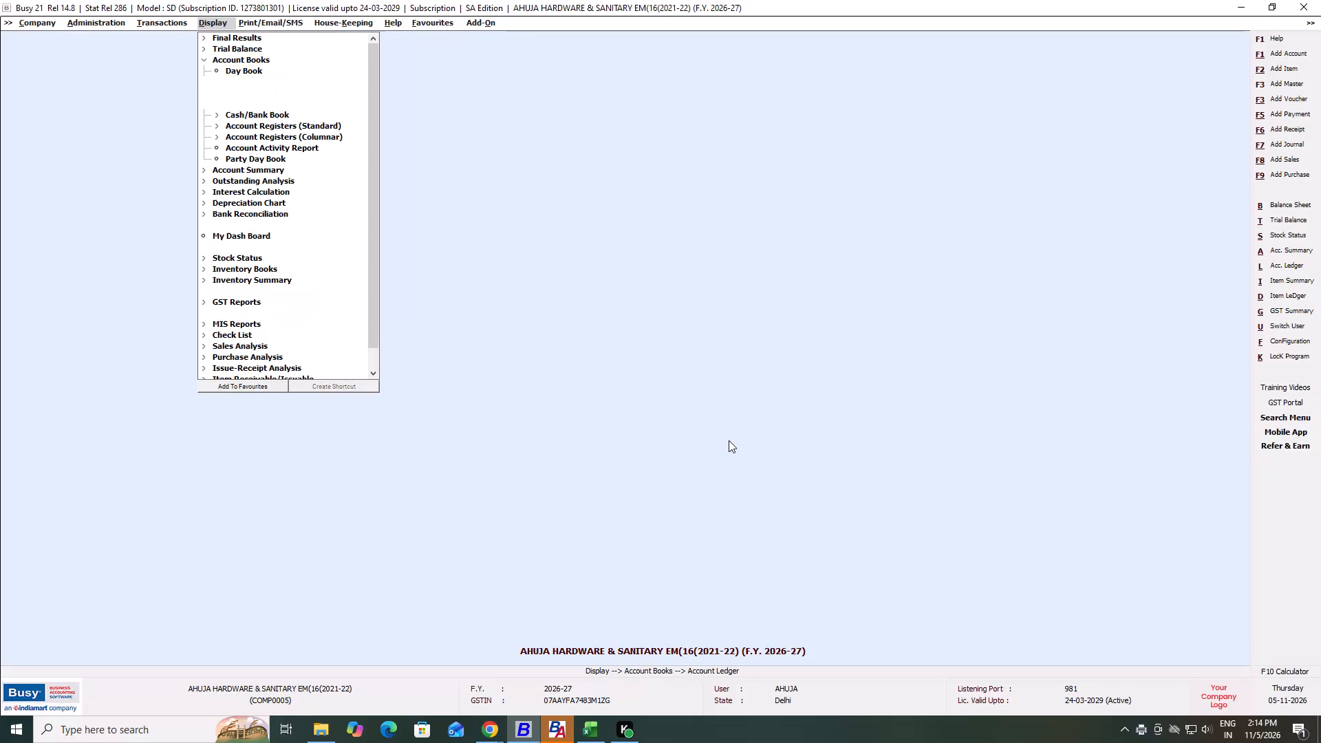
pyautogui.press('Return')
pyautogui.press('Return')
pyautogui.press('Return')
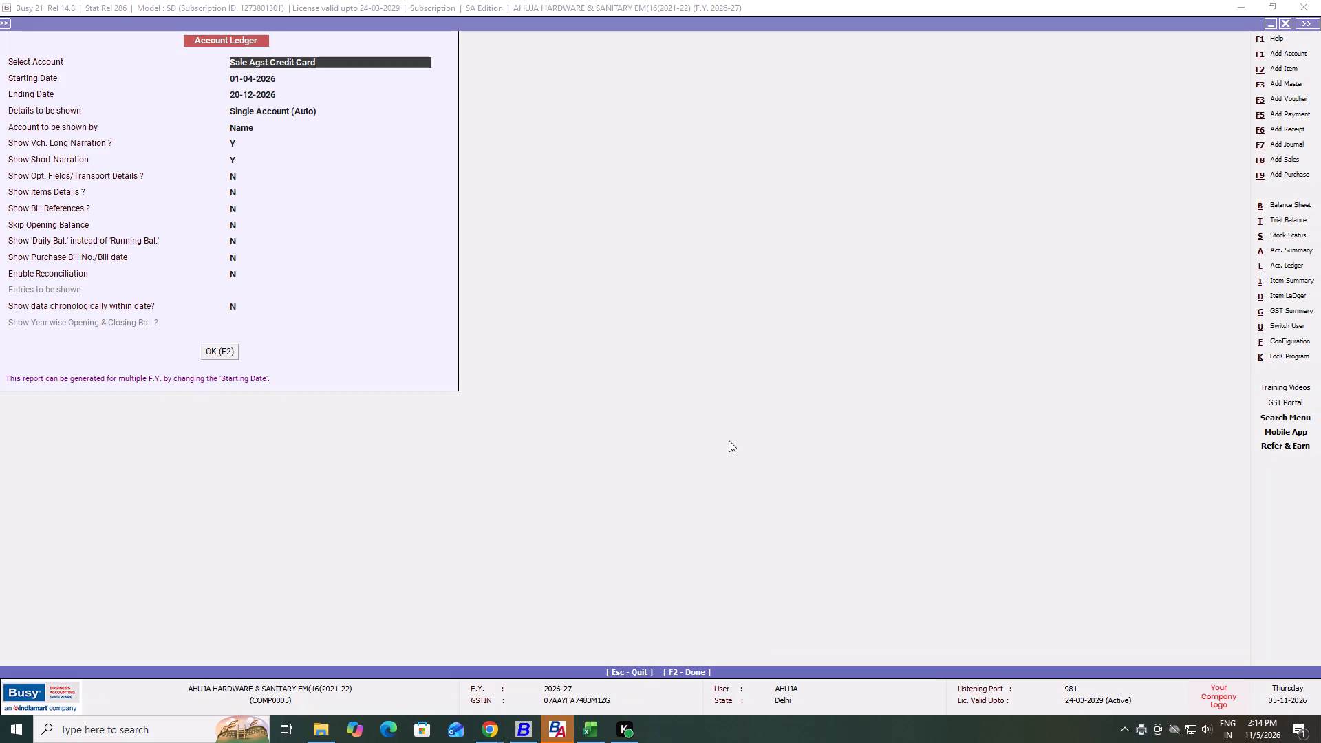
pyautogui.press('F2')
pyautogui.press('End')
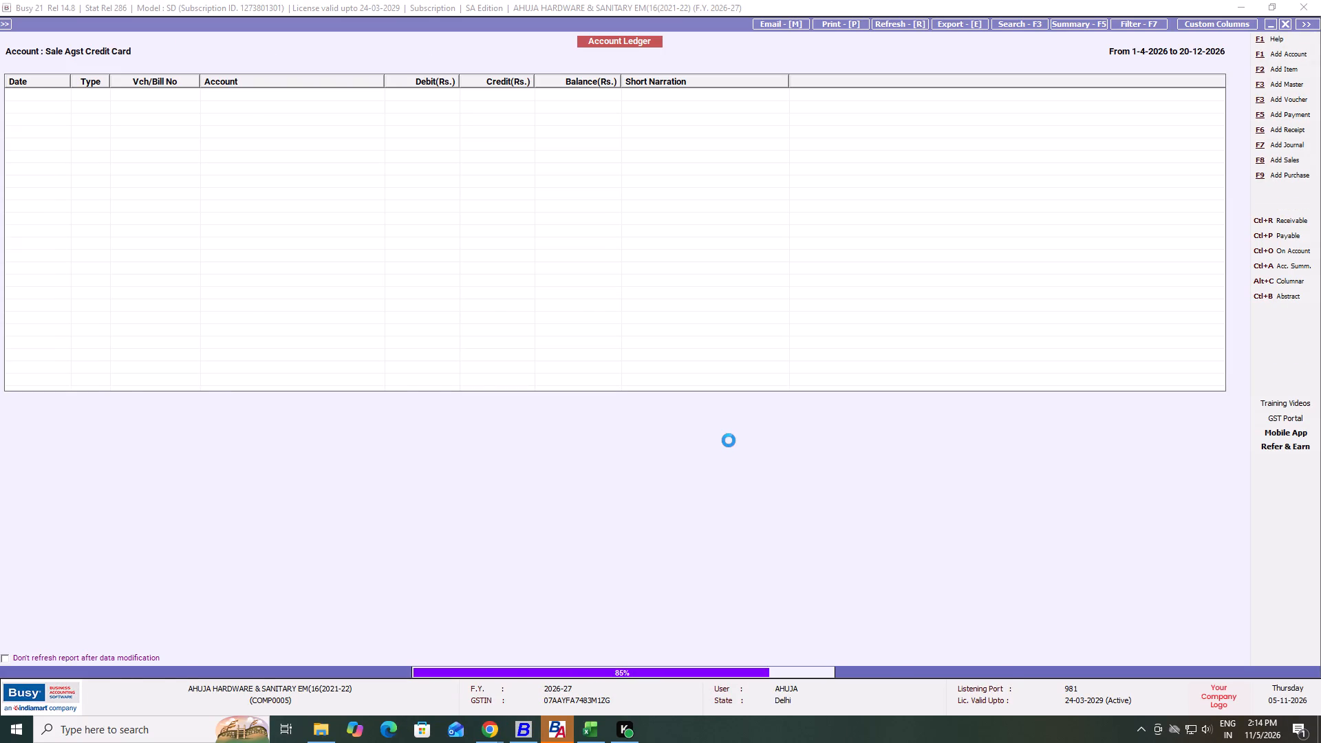
pyautogui.press('End')
pyautogui.press('Up')
pyautogui.press('Up')
pyautogui.press('Up')
pyautogui.press('Up')
pyautogui.press('Down')
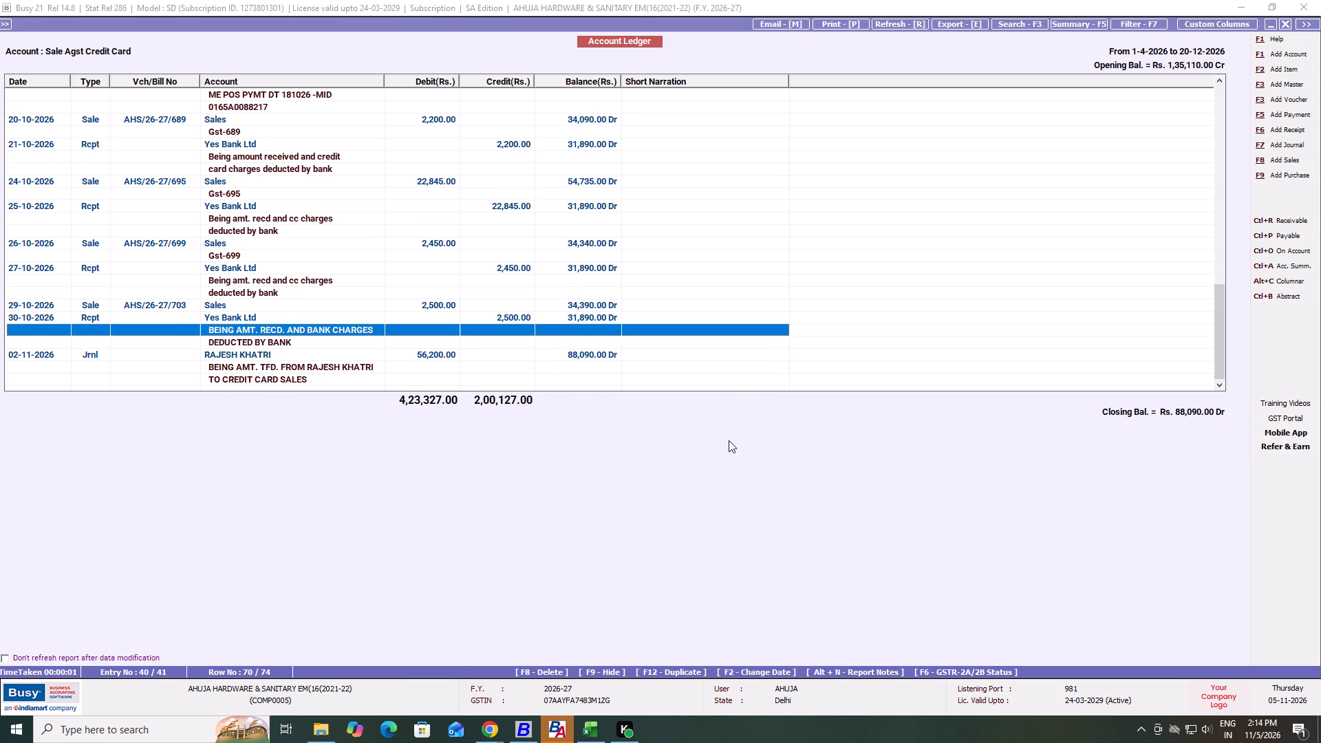
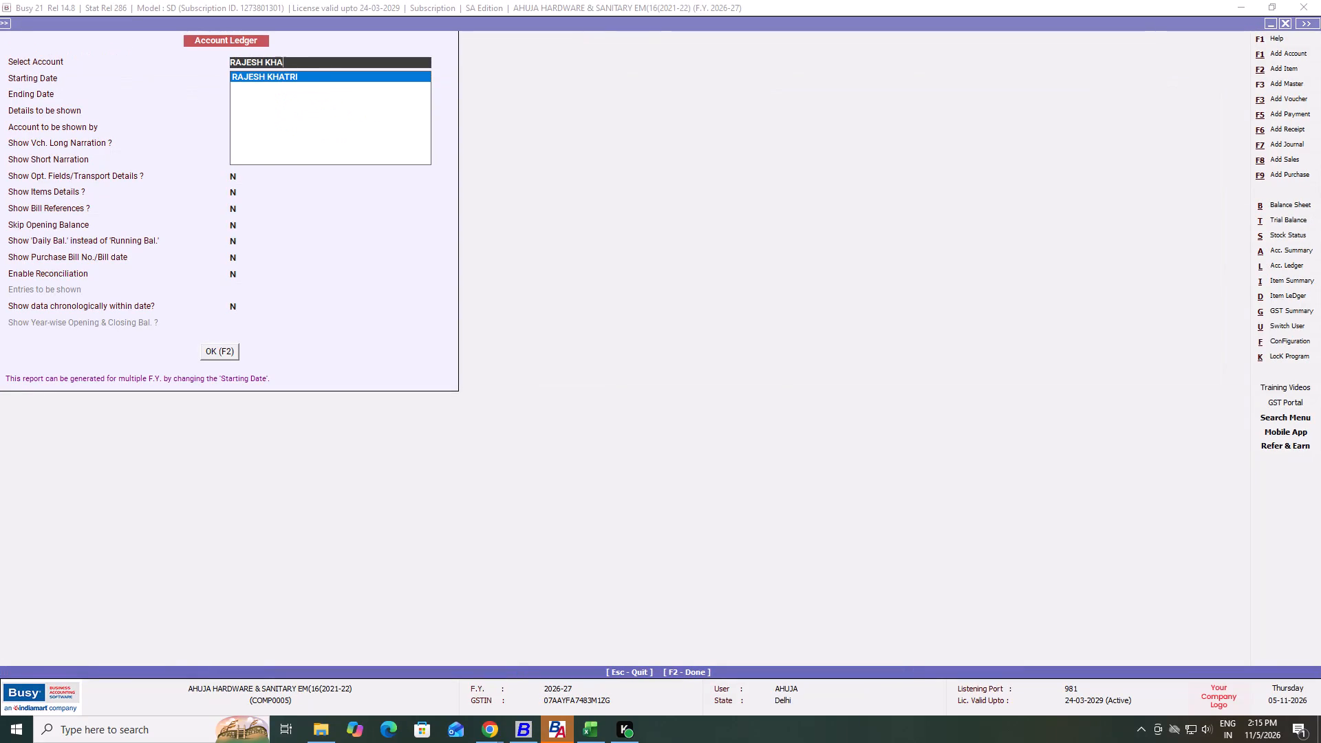
# Display the ledger of the customer behind the 02-11-2026 credit card transfer and inspect sales voucher AHS/26-27/711.
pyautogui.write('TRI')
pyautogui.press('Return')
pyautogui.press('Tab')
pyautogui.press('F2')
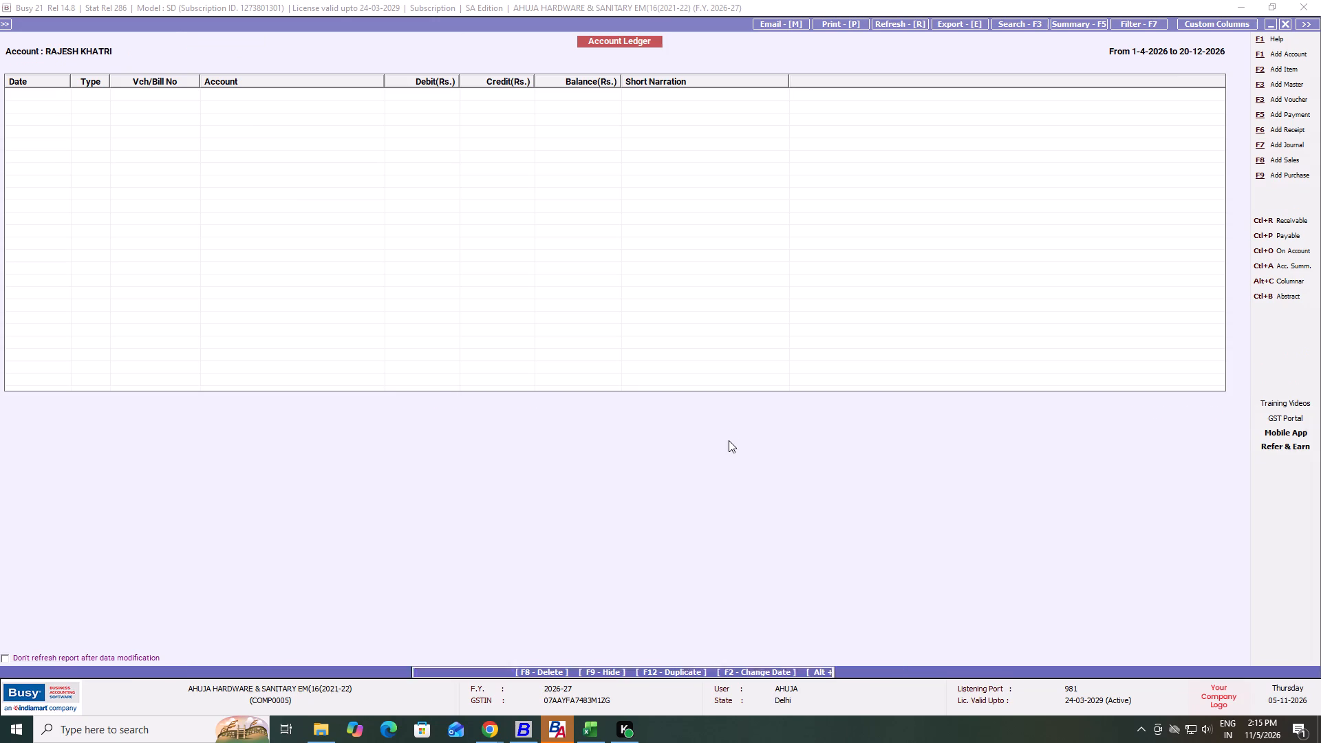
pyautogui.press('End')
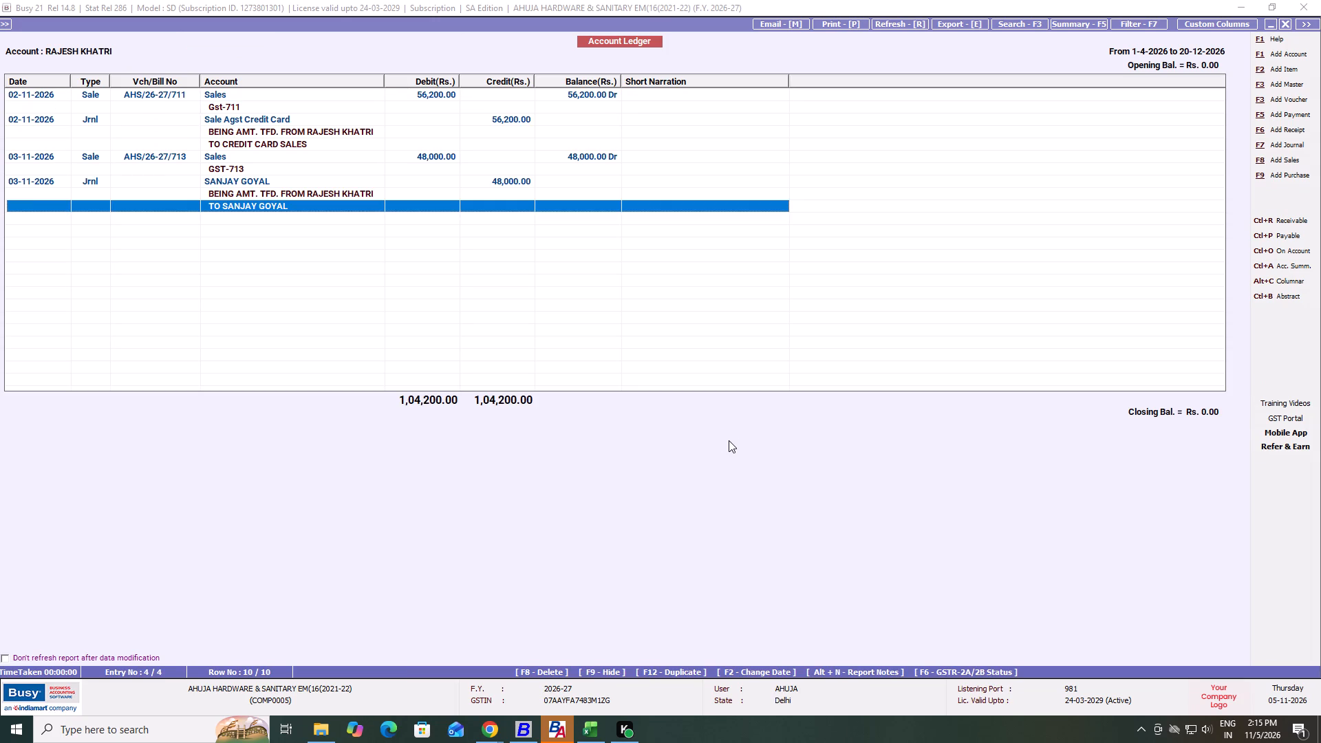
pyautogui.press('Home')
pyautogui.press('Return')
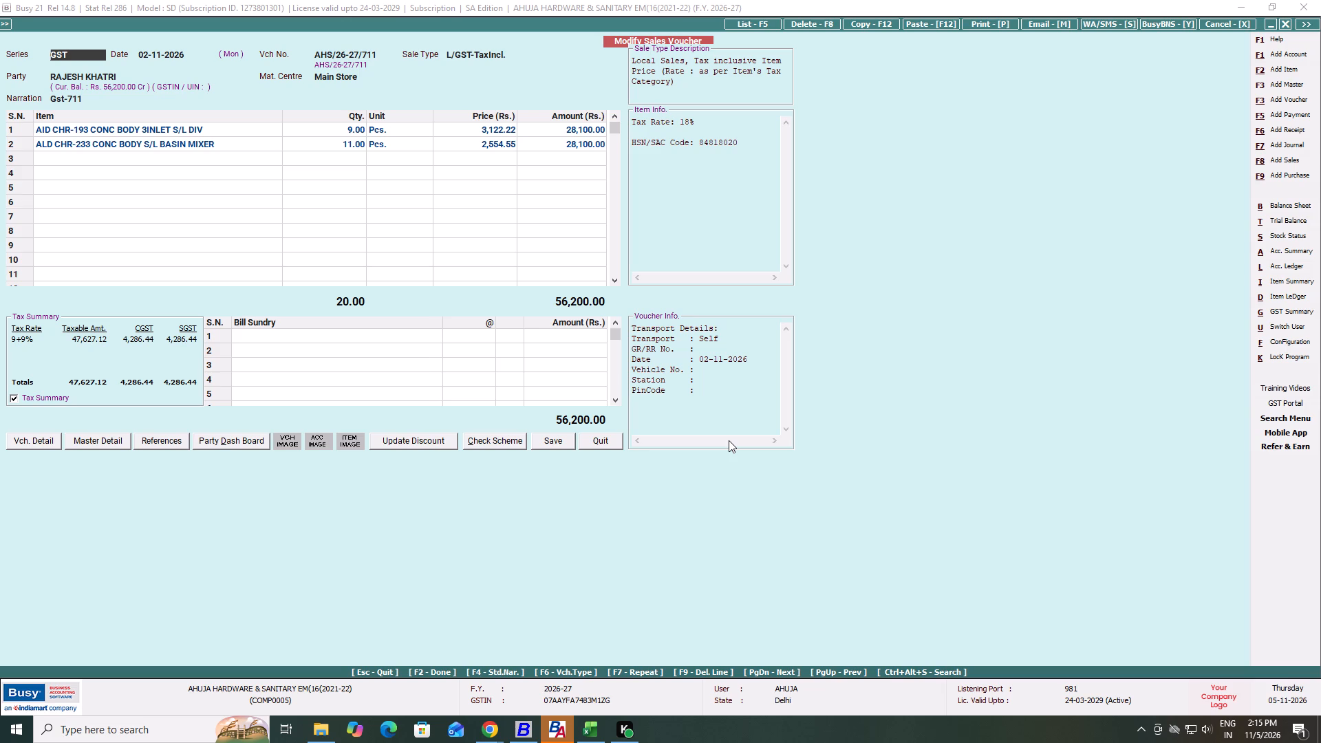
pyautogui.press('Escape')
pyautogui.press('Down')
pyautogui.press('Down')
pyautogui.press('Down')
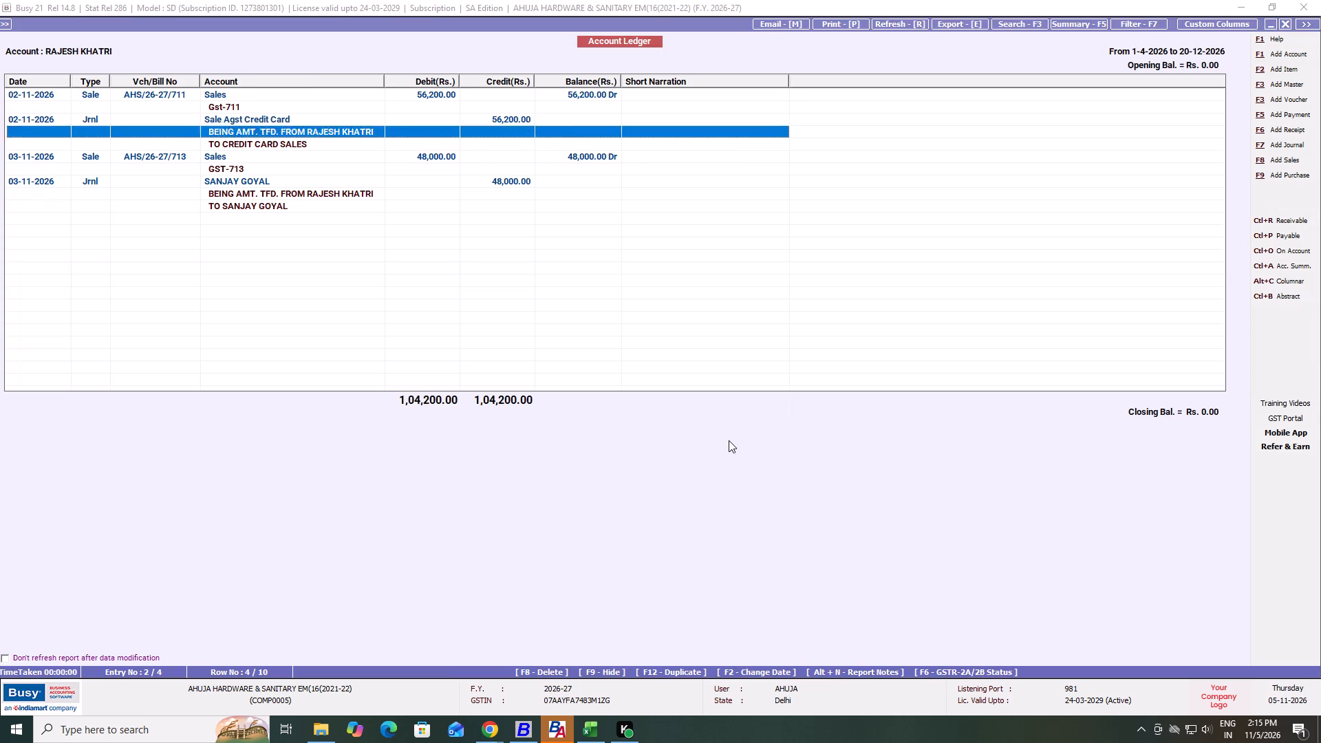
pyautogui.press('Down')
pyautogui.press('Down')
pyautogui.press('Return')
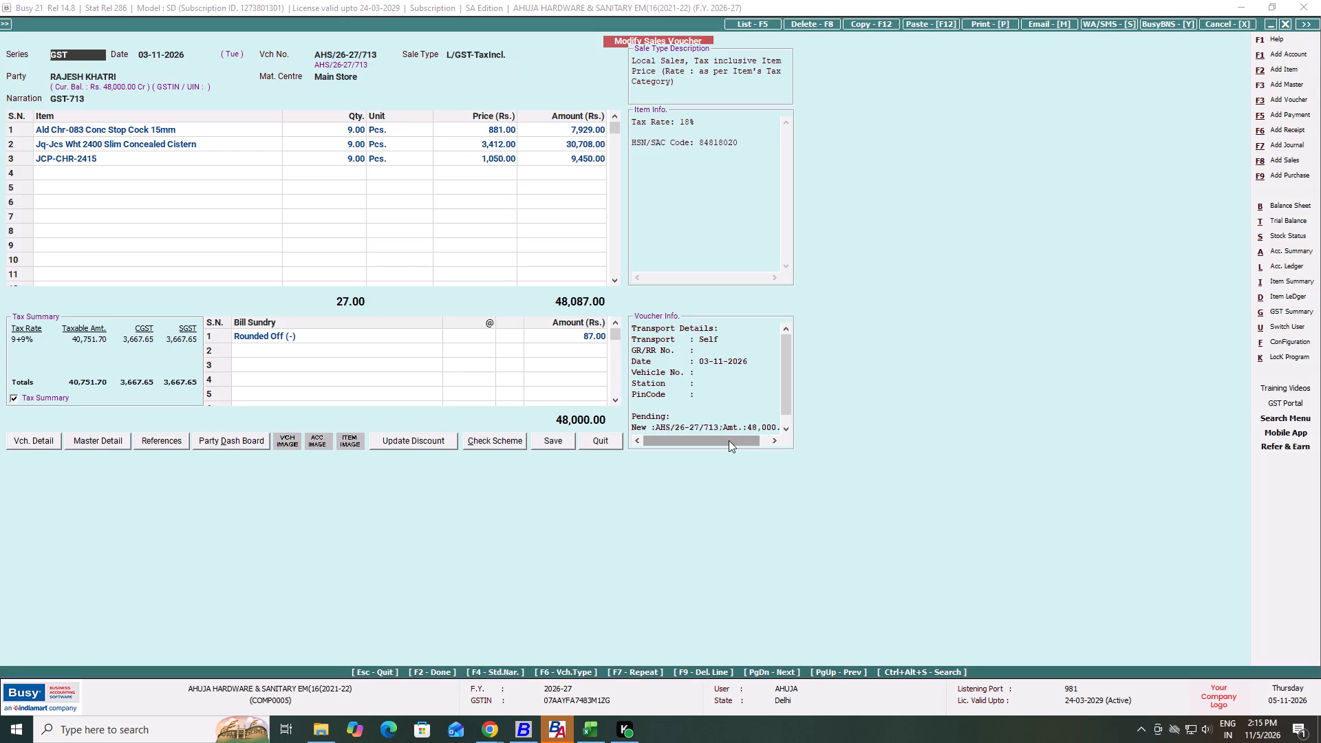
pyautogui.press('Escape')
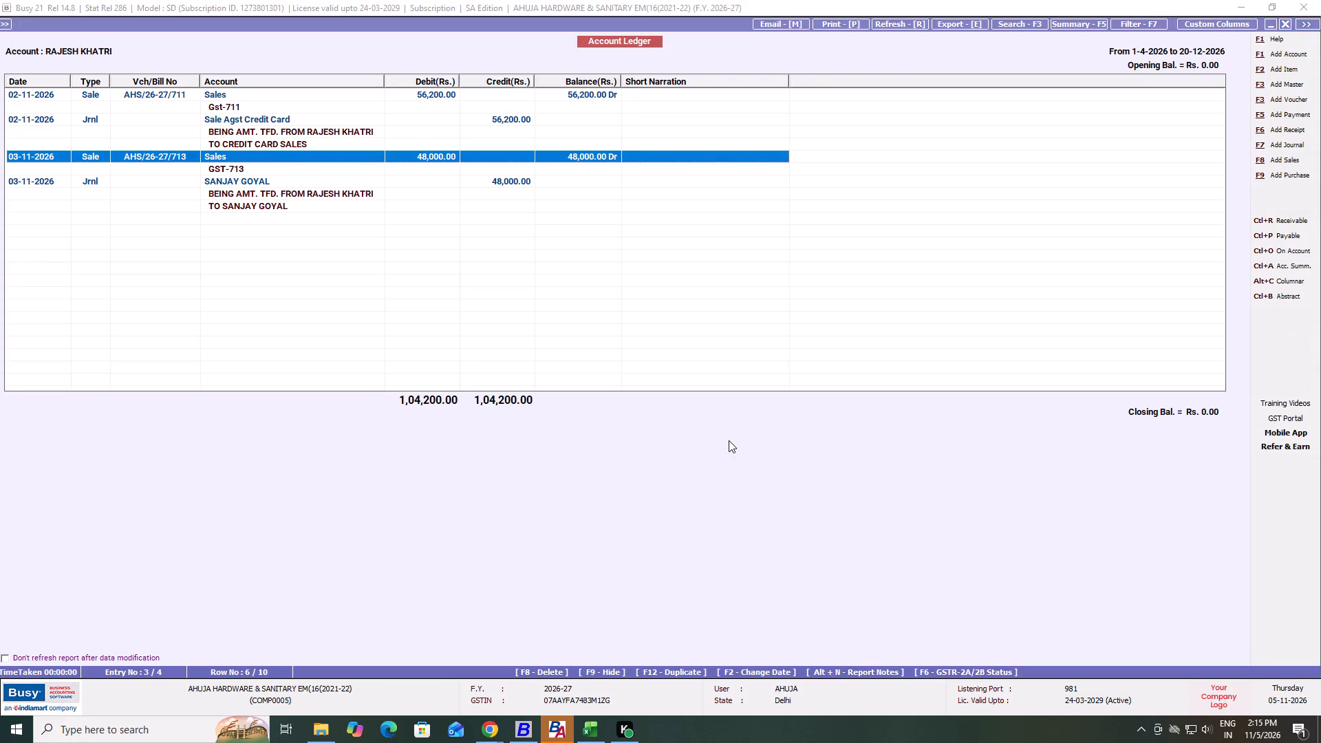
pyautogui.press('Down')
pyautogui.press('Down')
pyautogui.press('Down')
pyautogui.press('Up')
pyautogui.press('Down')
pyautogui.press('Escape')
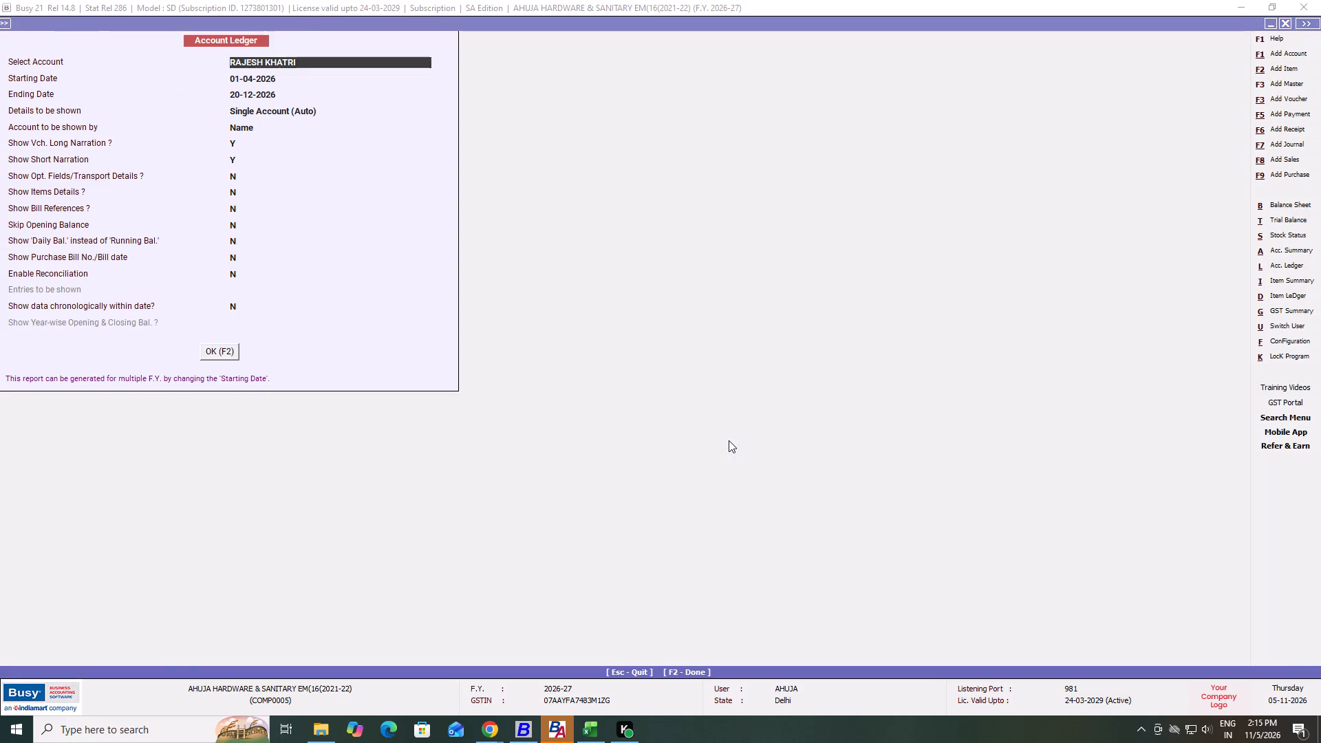
# Display the ledger of the party named in the 03-11-2026 transfer journal and examine its latest entries.
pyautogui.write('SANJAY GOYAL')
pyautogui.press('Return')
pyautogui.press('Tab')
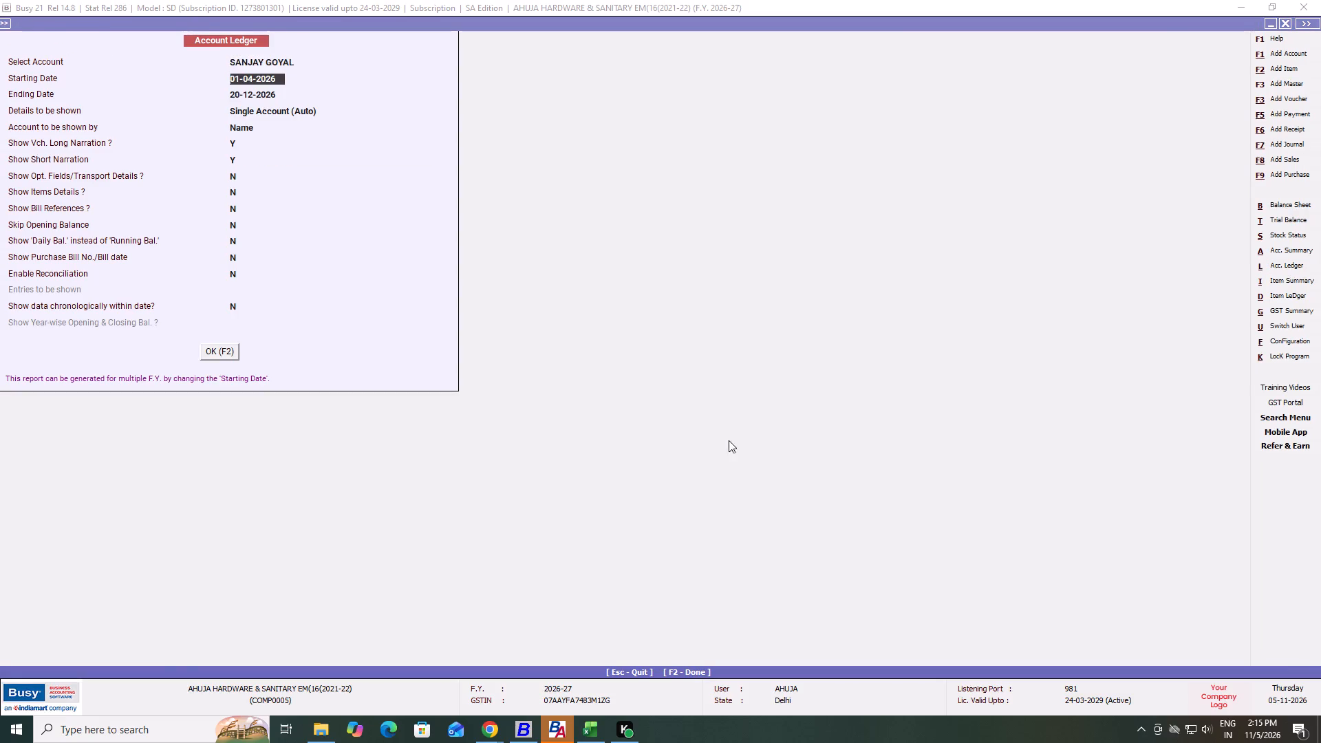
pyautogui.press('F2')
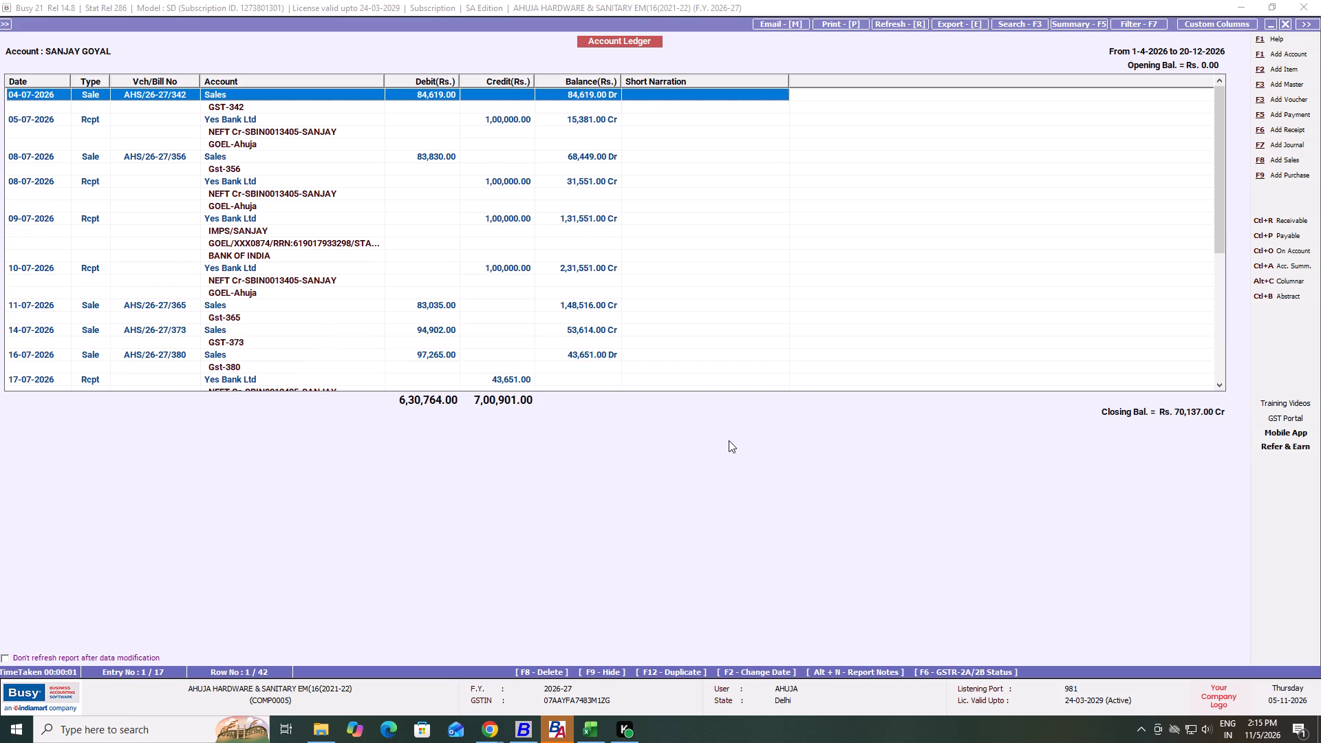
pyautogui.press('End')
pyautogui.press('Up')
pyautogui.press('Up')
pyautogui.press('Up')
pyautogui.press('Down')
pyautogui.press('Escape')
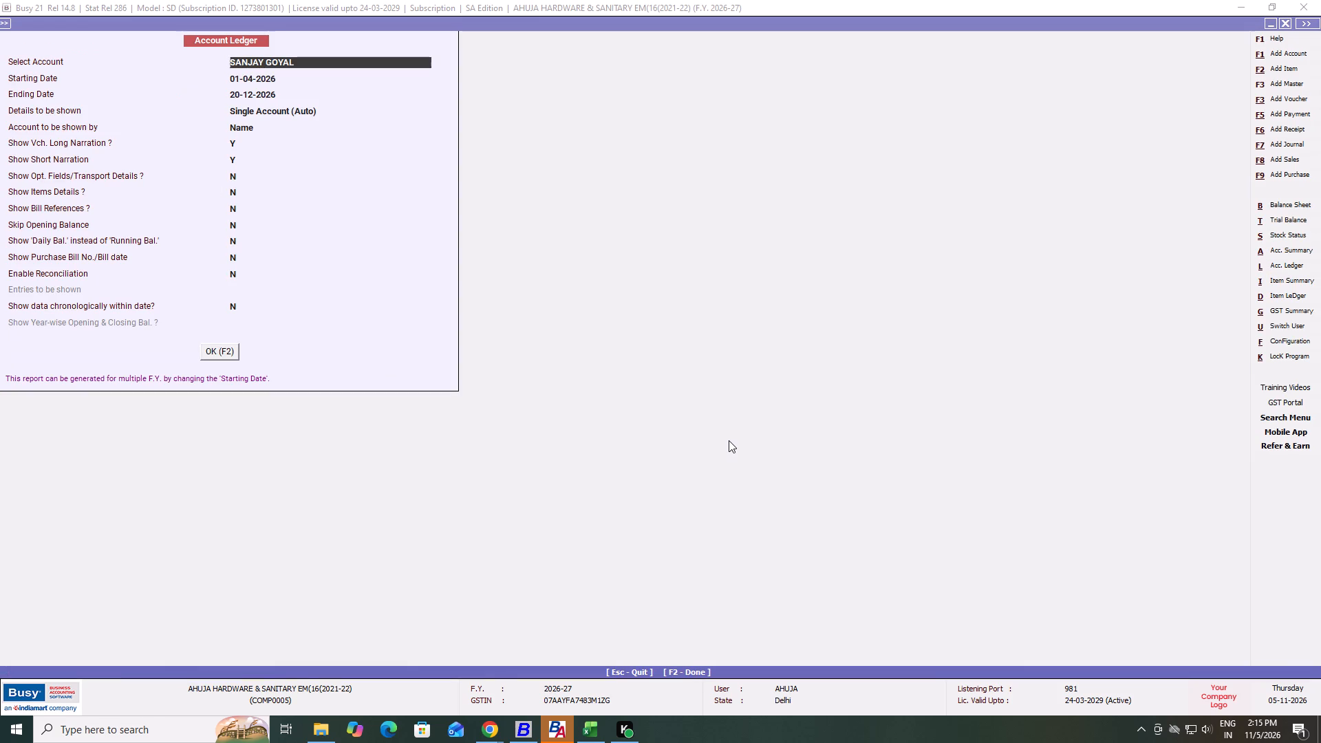
# Display the Sale Agst Credit Card ledger from 01-04-2026 to 20-12-2026 and examine the 02-11-2026 journal entry.
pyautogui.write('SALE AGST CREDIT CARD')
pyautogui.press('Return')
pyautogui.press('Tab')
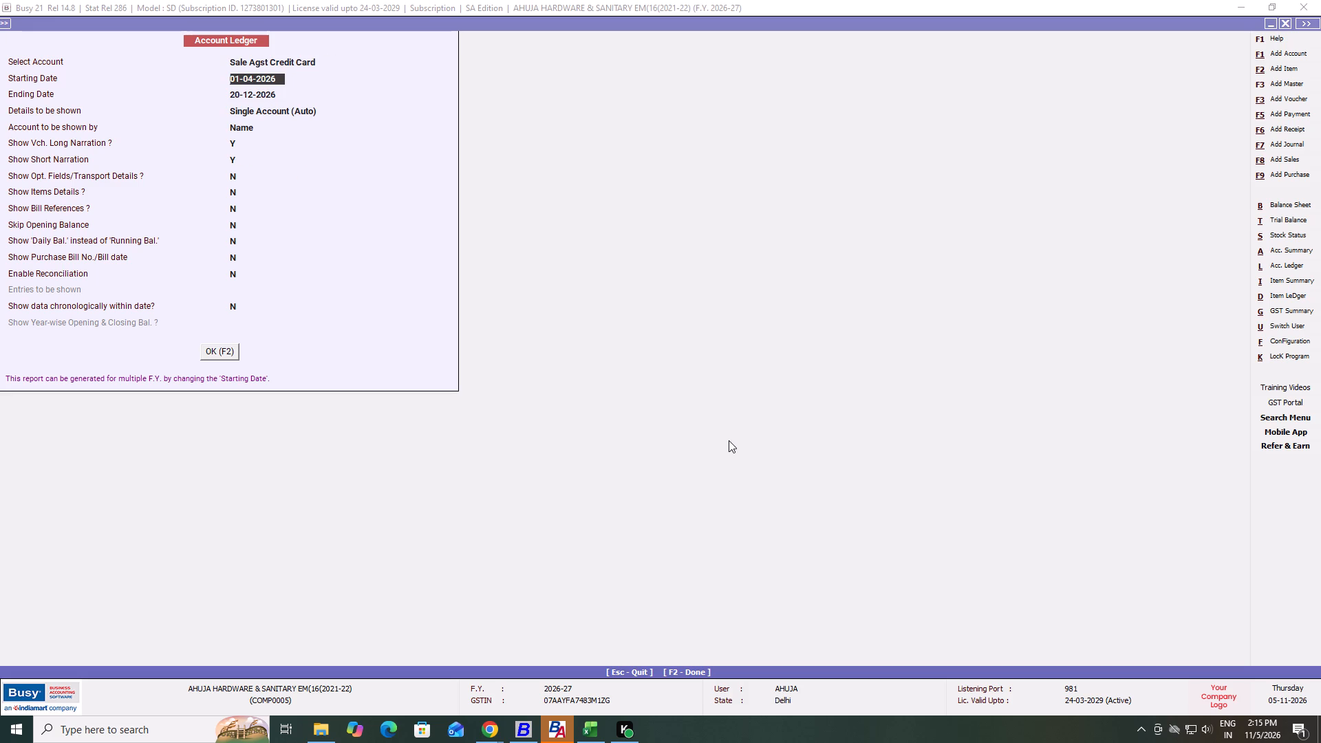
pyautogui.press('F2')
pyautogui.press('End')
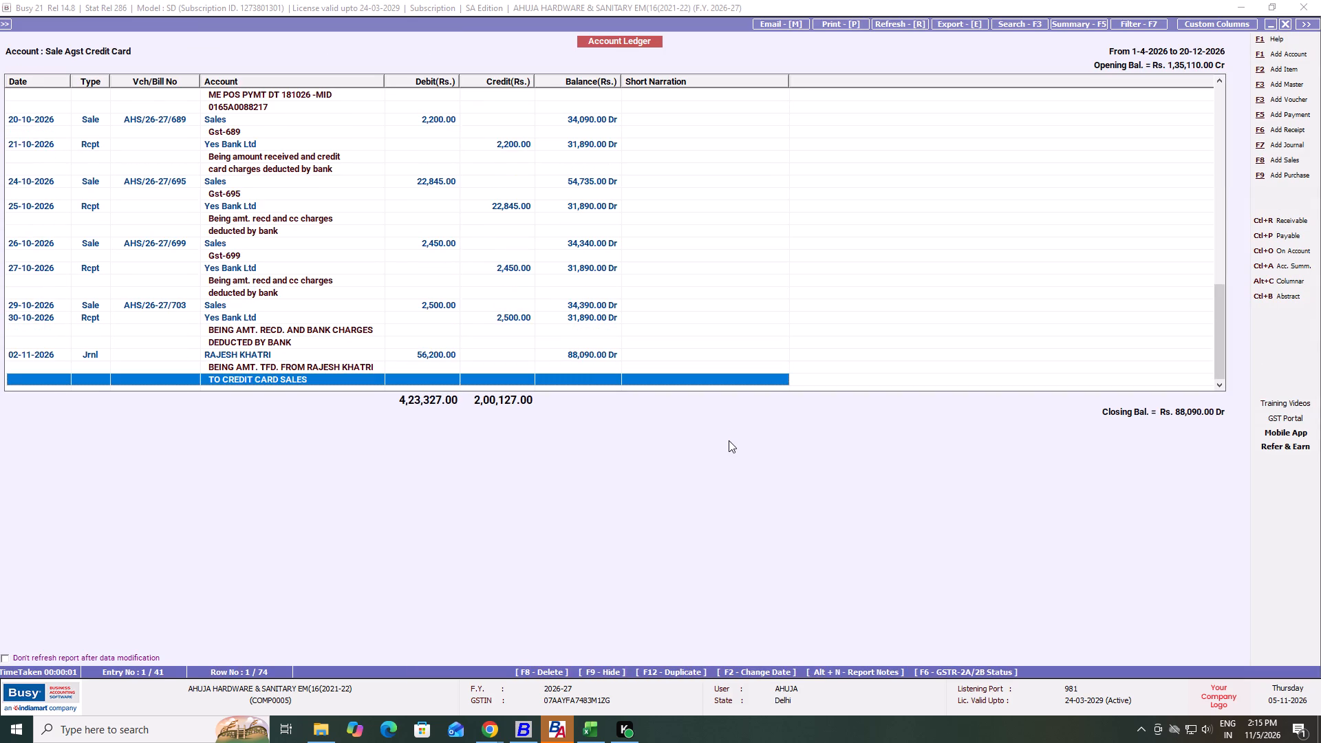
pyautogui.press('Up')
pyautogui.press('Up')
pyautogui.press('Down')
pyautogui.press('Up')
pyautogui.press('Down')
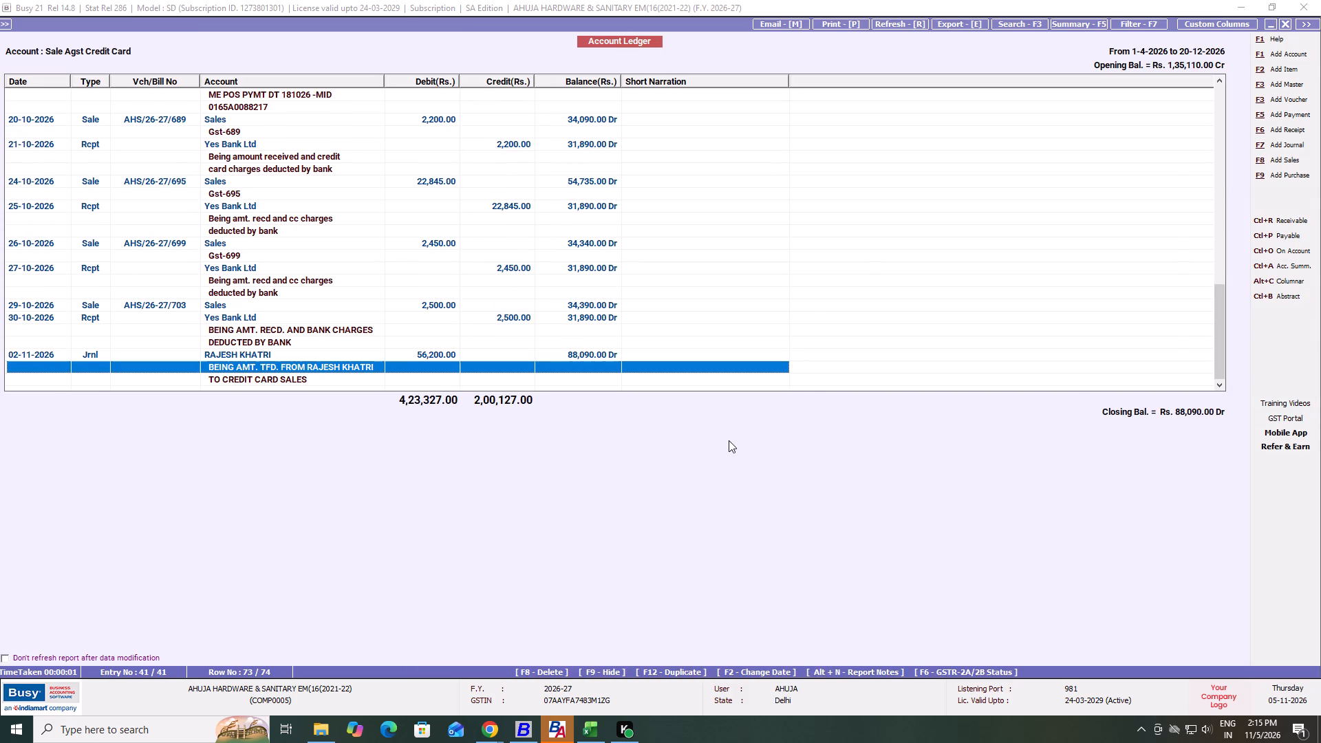
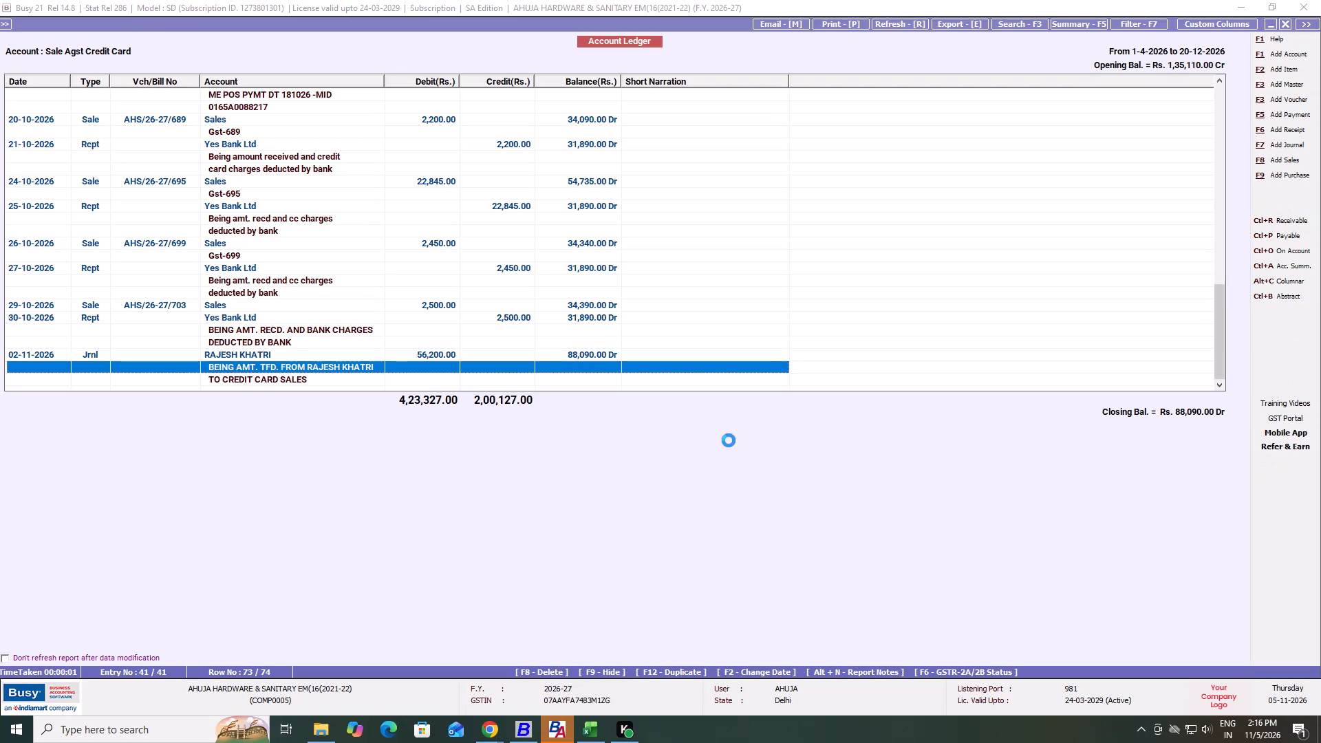
# Start a new receipt voucher in the GST series and set its date to 2-11-26.
pyautogui.press('Return')
pyautogui.press('Tab')
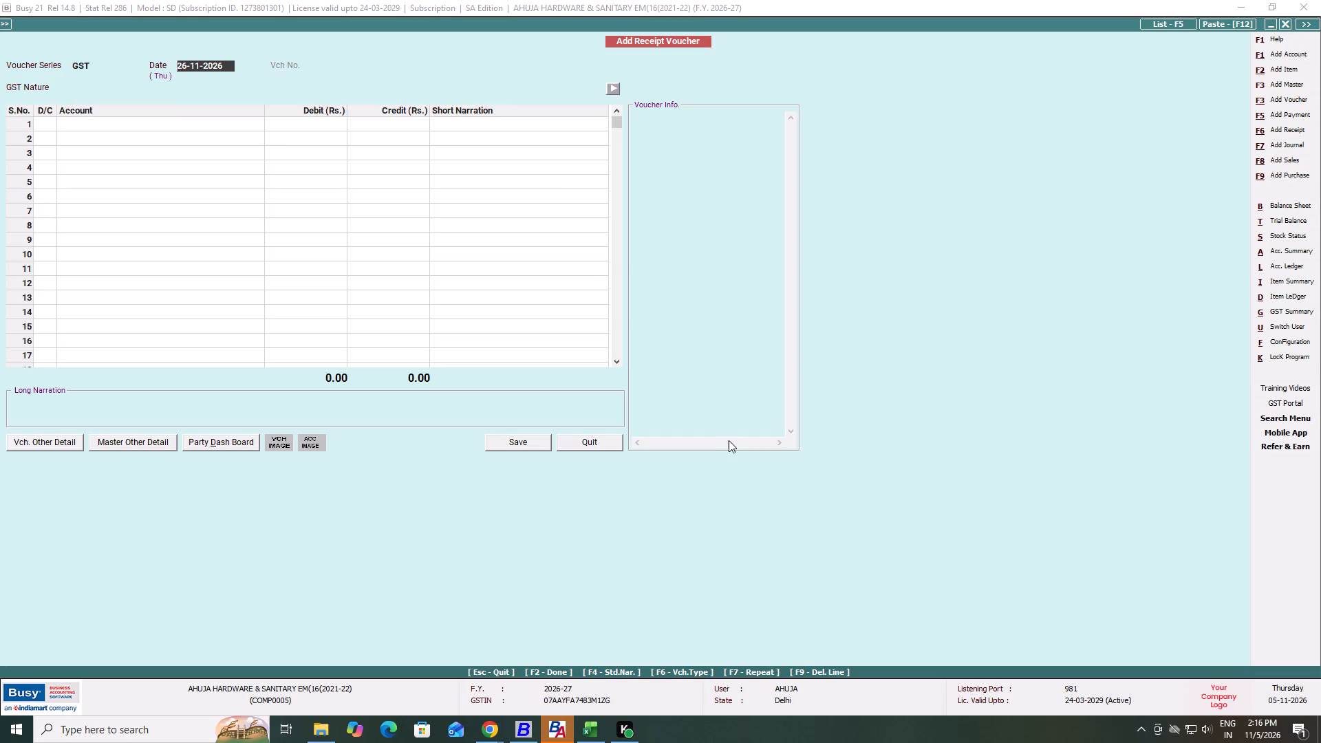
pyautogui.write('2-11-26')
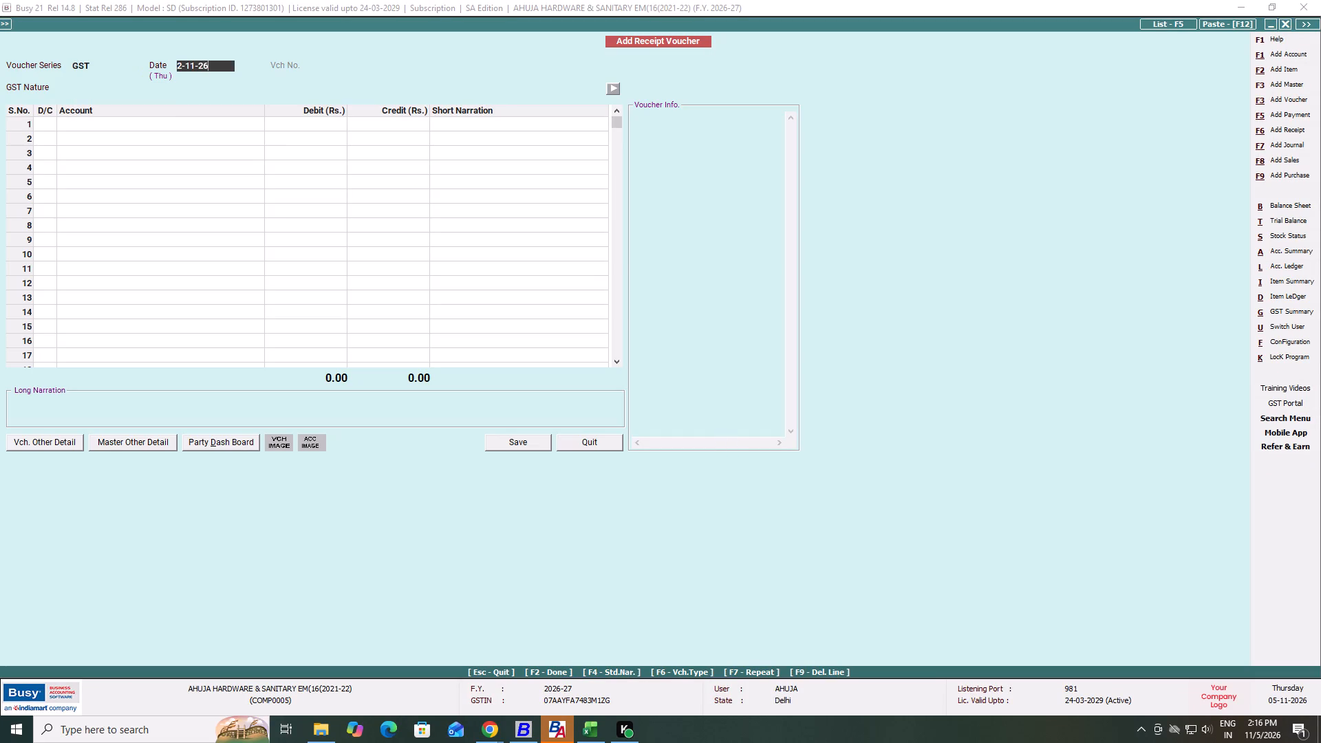
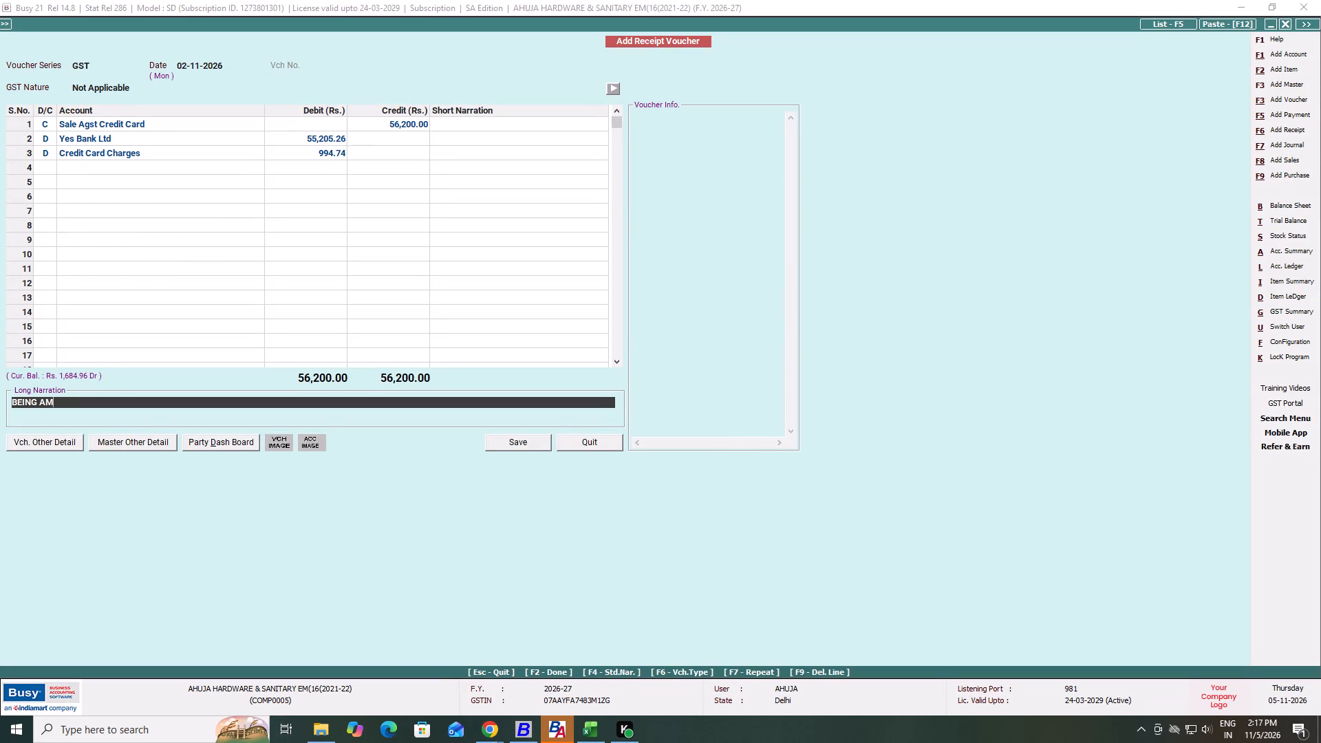
# Complete the receipt's long narration as "BEING AMT. RECD. AND CC CHARGES DEDUCTED BY BANK" and save the voucher.
pyautogui.press('space')
pyautogui.press('BackSpace')
pyautogui.write('. RECD.')
pyautogui.press('space')
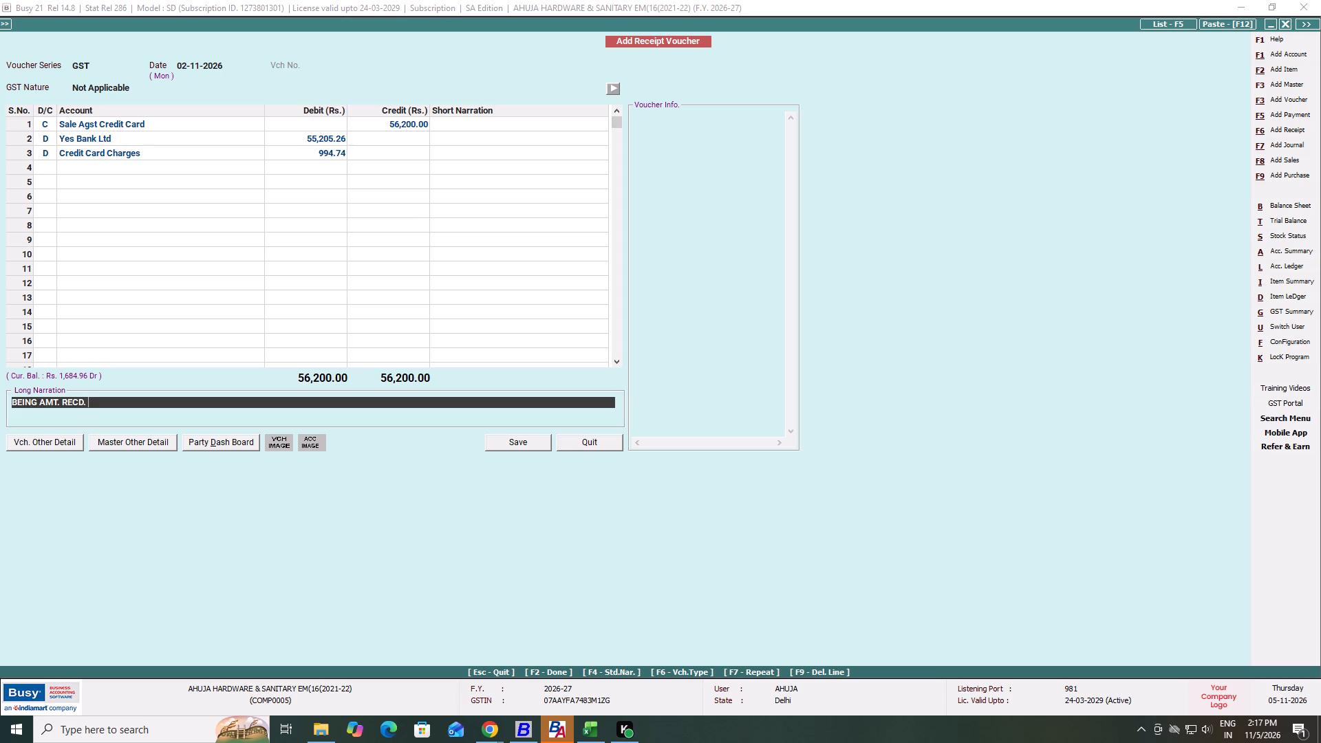
pyautogui.write('AND')
pyautogui.press('space')
pyautogui.write('CREDIT')
pyautogui.press('space')
pyautogui.press('BackSpace')
pyautogui.press('BackSpace')
pyautogui.press('BackSpace')
pyautogui.press('BackSpace')
pyautogui.press('BackSpace')
pyautogui.press('BackSpace')
pyautogui.write('C CHARGES DEDCU')
pyautogui.press('BackSpace')
pyautogui.press('BackSpace')
pyautogui.write('UCTED BY')
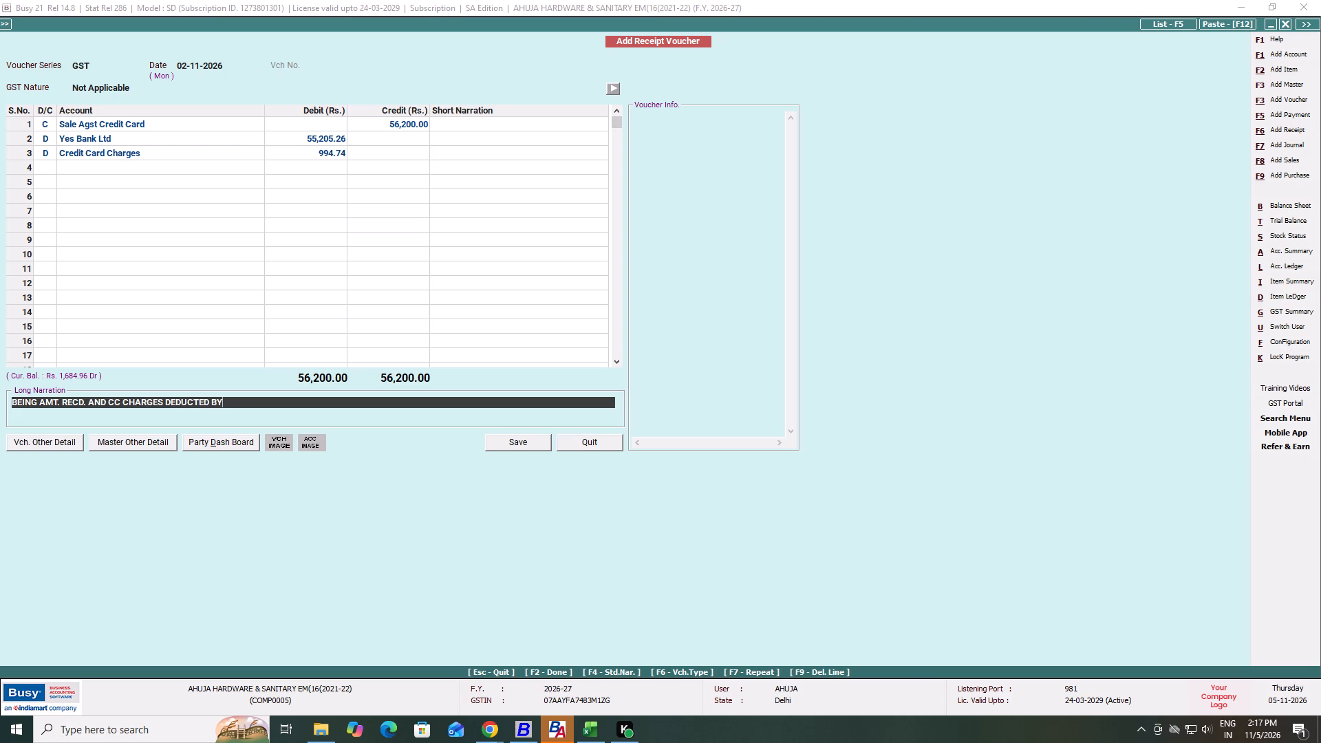
pyautogui.press('space')
pyautogui.write('BANK')
pyautogui.press('space')
pyautogui.press('F2')
pyautogui.press('F2')
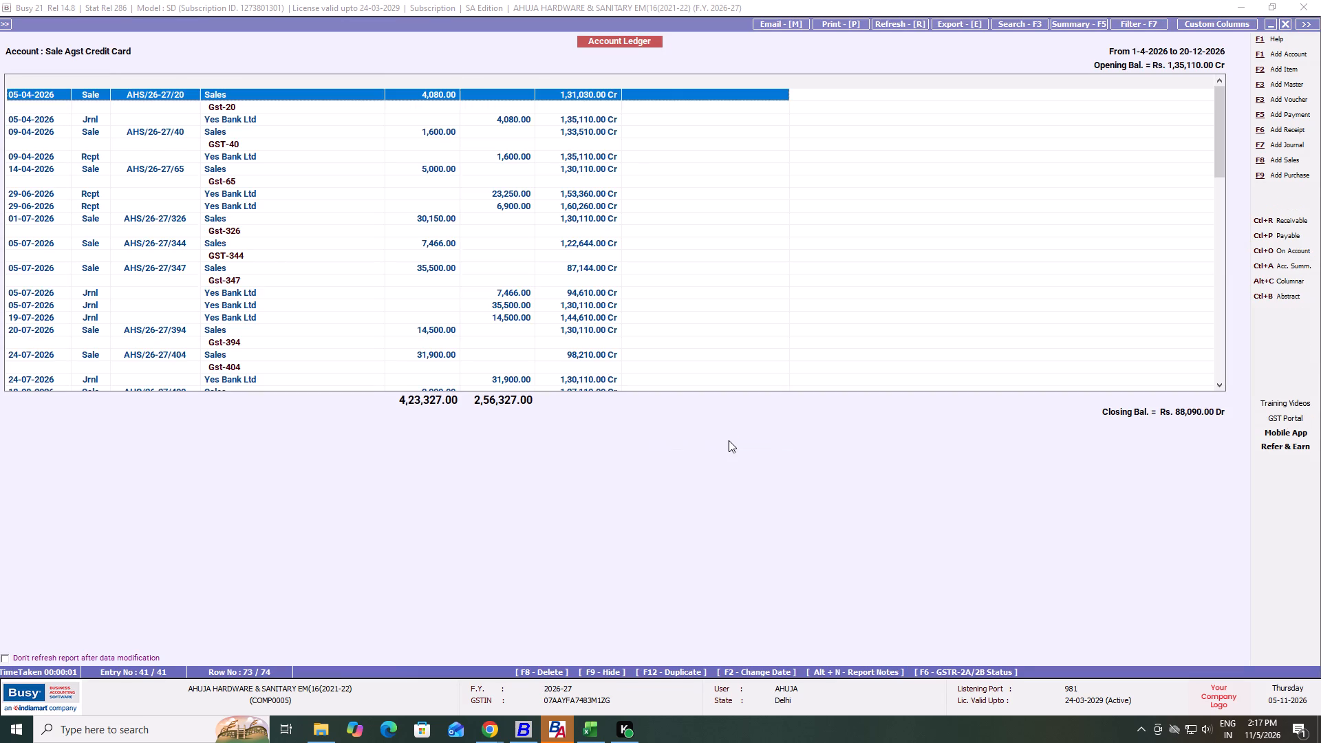
# Examine the latest entries at the end of the Sale Agst Credit Card ledger, then close the report.
pyautogui.press('End')
pyautogui.press('Up')
pyautogui.press('Up')
pyautogui.press('Down')
pyautogui.press('Up')
pyautogui.press('Down')
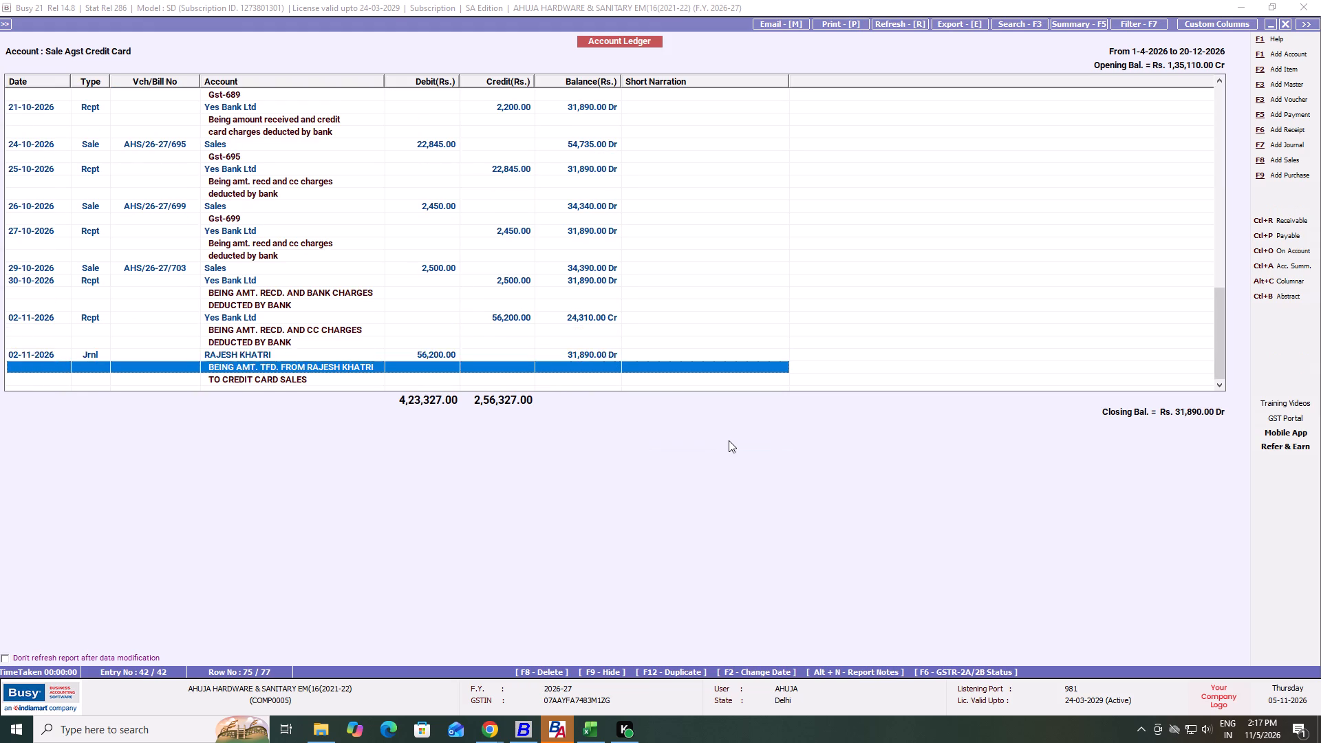
pyautogui.press('Up')
pyautogui.press('Up')
pyautogui.press('Down')
pyautogui.press('Down')
pyautogui.press('Up')
pyautogui.press('Up')
pyautogui.press('Down')
pyautogui.press('Down')
pyautogui.press('Escape')
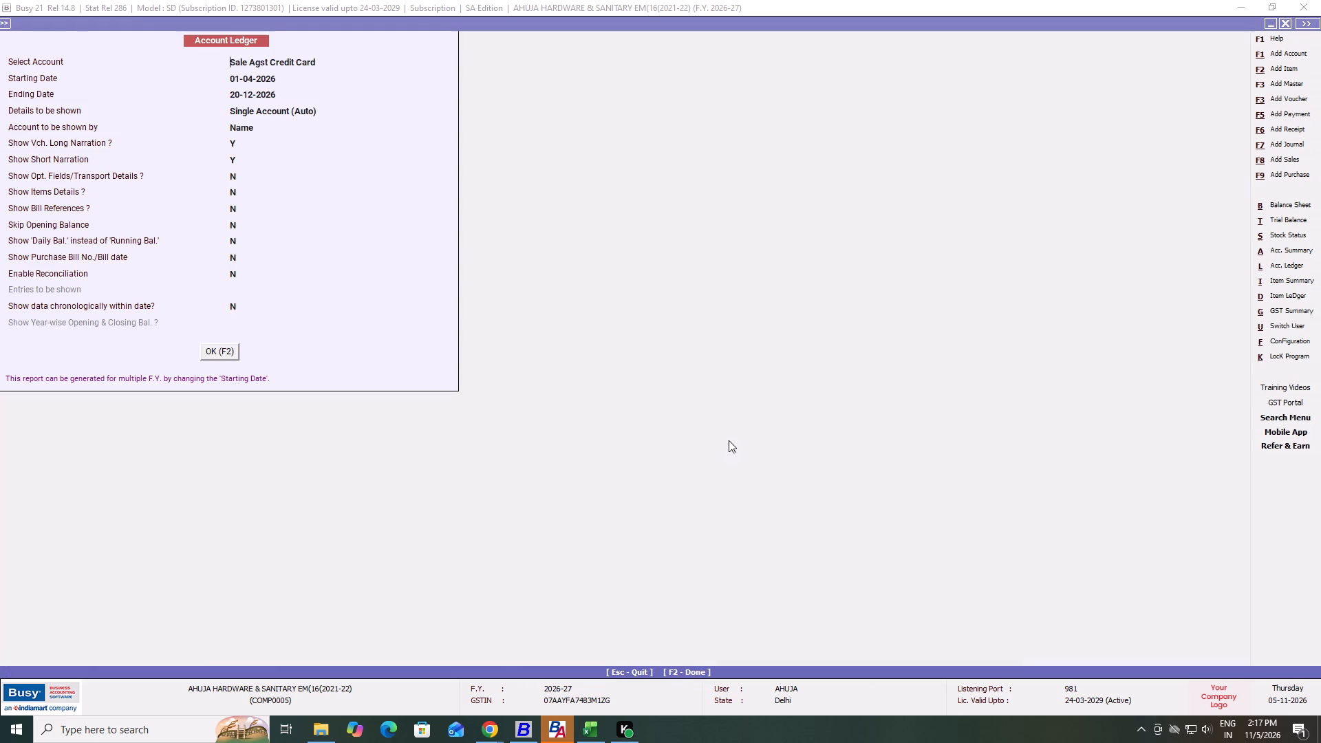
# Switch to the WhatsApp window in Chrome to consult the photographed statement.
pyautogui.hotkey('alt', 'Tab')
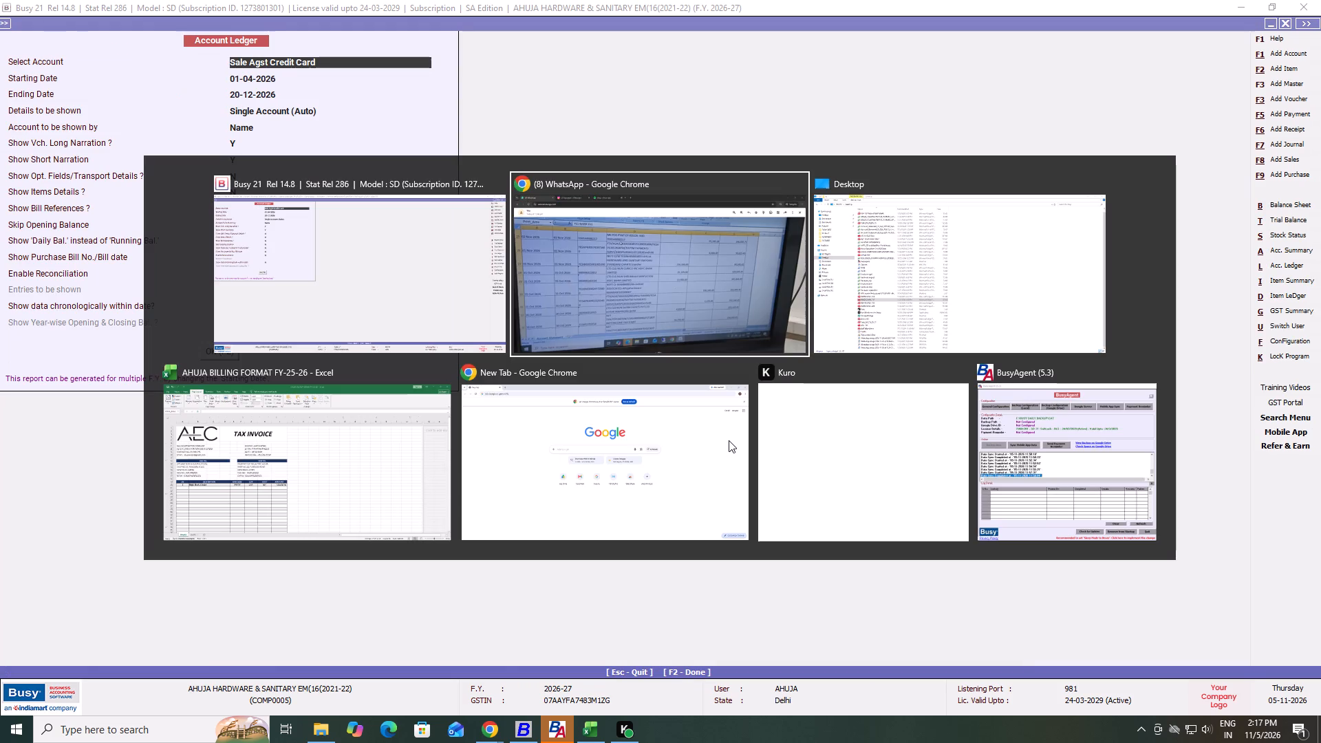
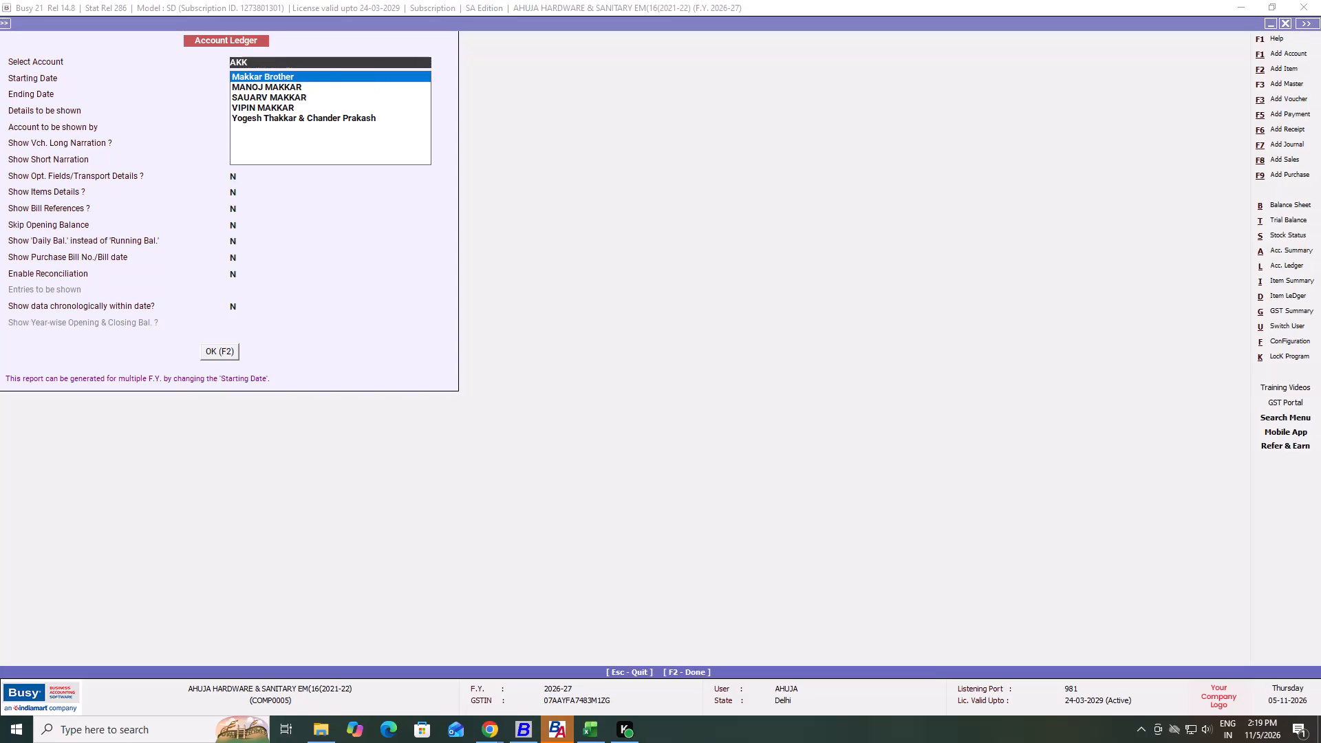
# Generate the account ledger for AAKAR ASSOCIATES, keeping the existing date range and display options.
pyautogui.press('BackSpace')
pyautogui.press('BackSpace')
pyautogui.write('AKAR ASSOCIATES')
pyautogui.press('Return')
pyautogui.press('Tab')
pyautogui.press('F2')
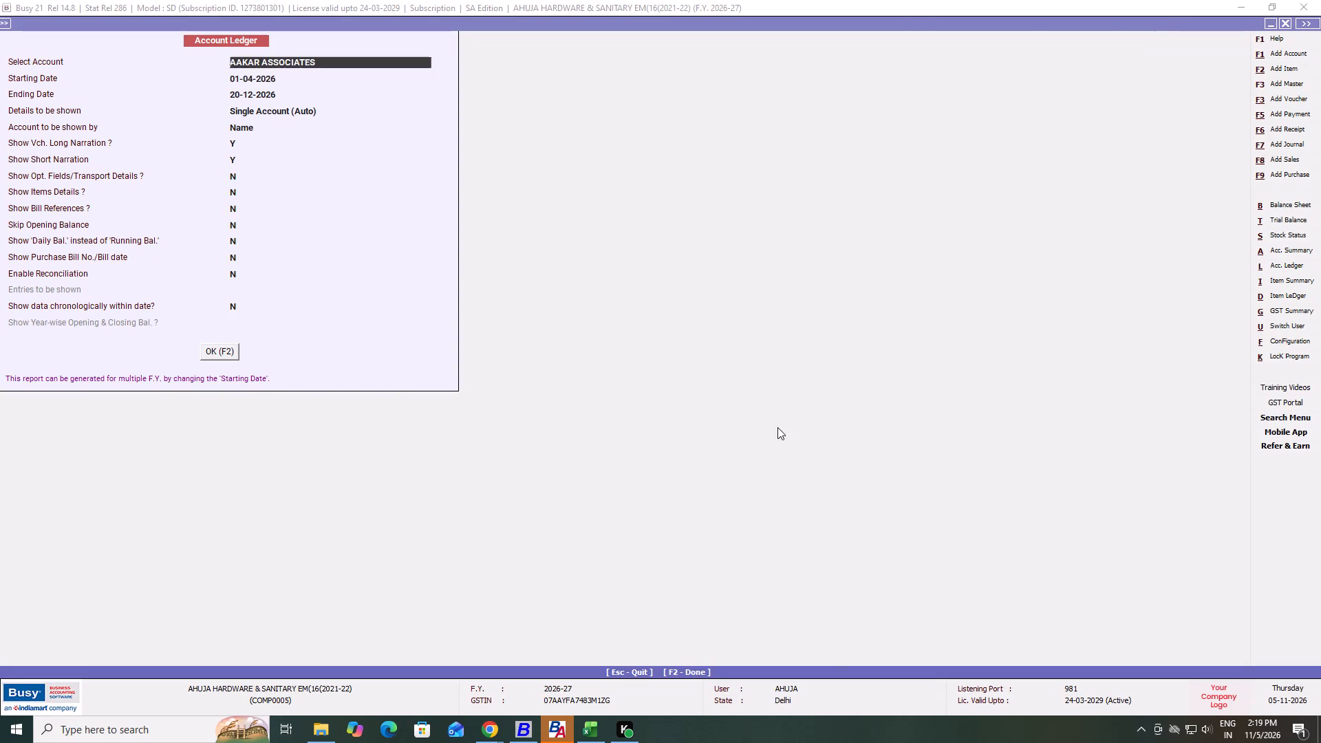
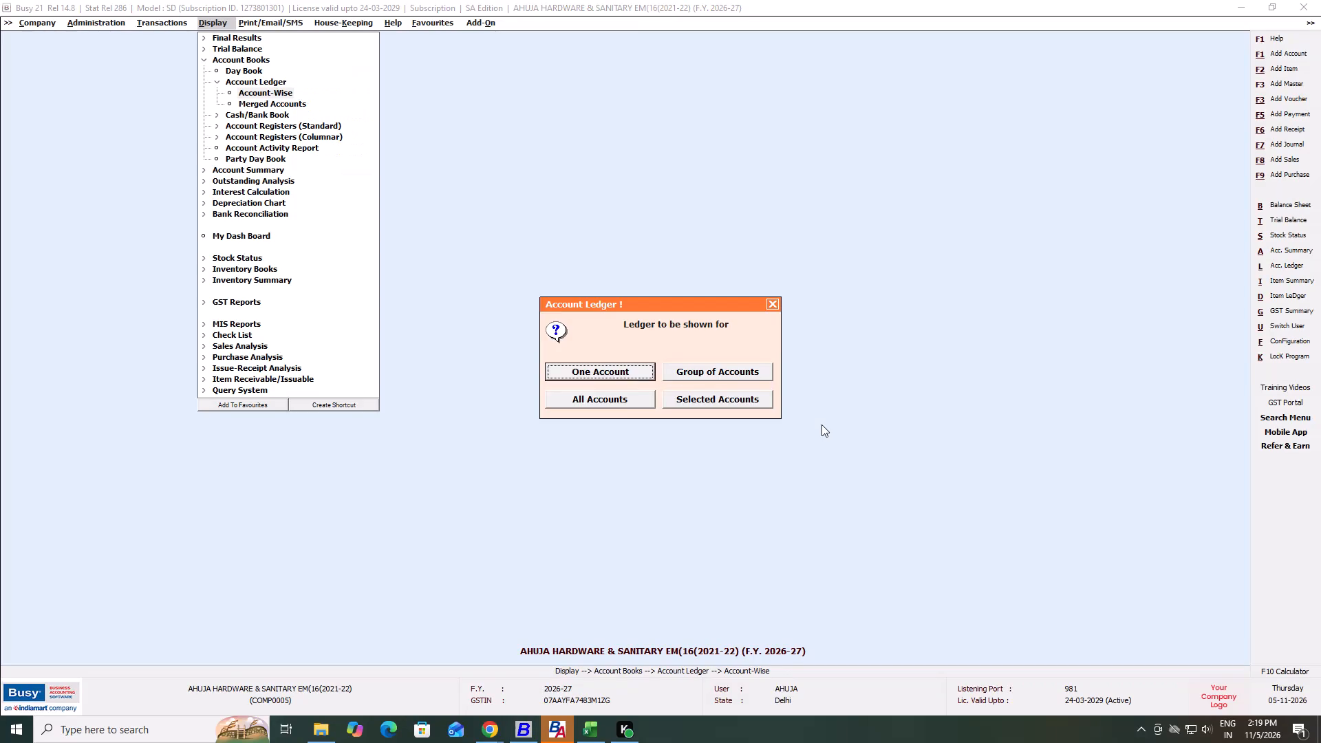
# Generate the list of sales vouchers for all series from 01-04-2026 to 20-12-2026 and go to its last entry.
pyautogui.press('Left')
pyautogui.press('Left')
pyautogui.press('Escape')
pyautogui.press('Left')
pyautogui.press('Left')
pyautogui.press('Escape')
pyautogui.press('Left')
pyautogui.press('Left')
pyautogui.press('Right')
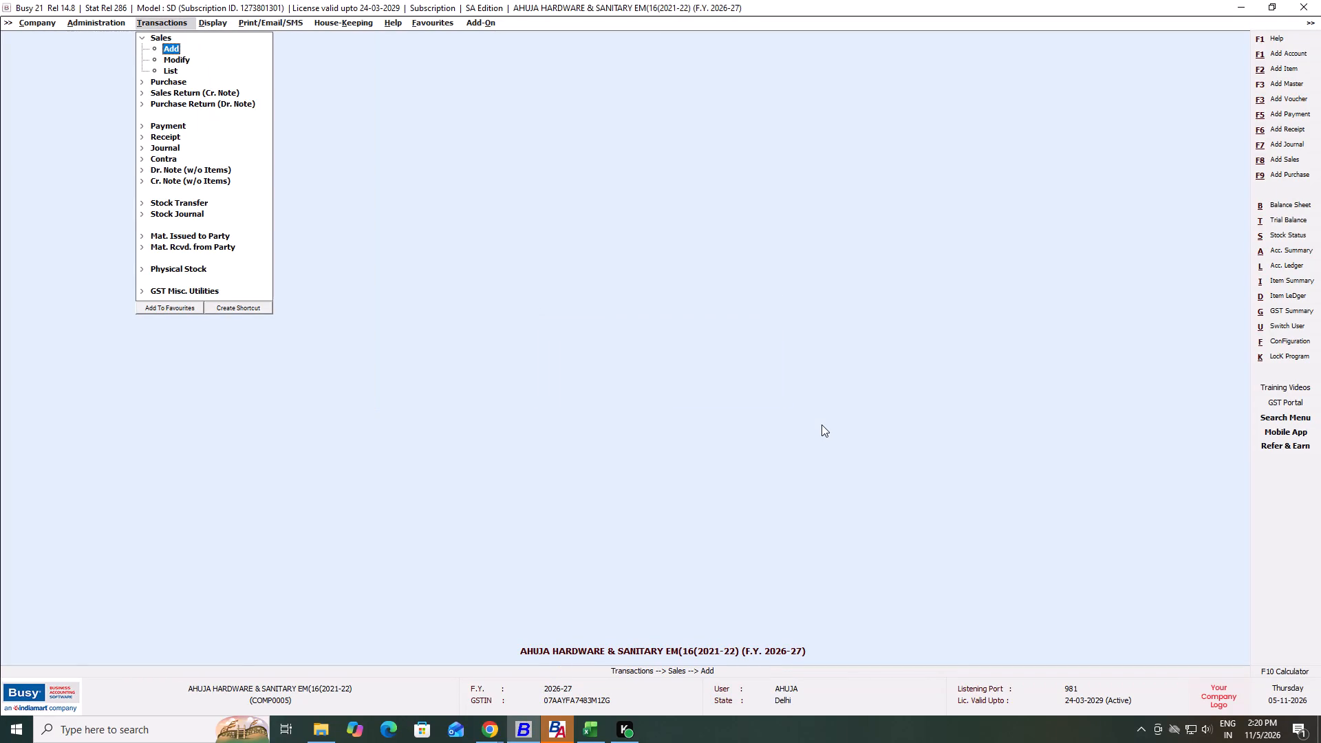
pyautogui.press('Down')
pyautogui.press('Down')
pyautogui.press('Return')
pyautogui.press('Return')
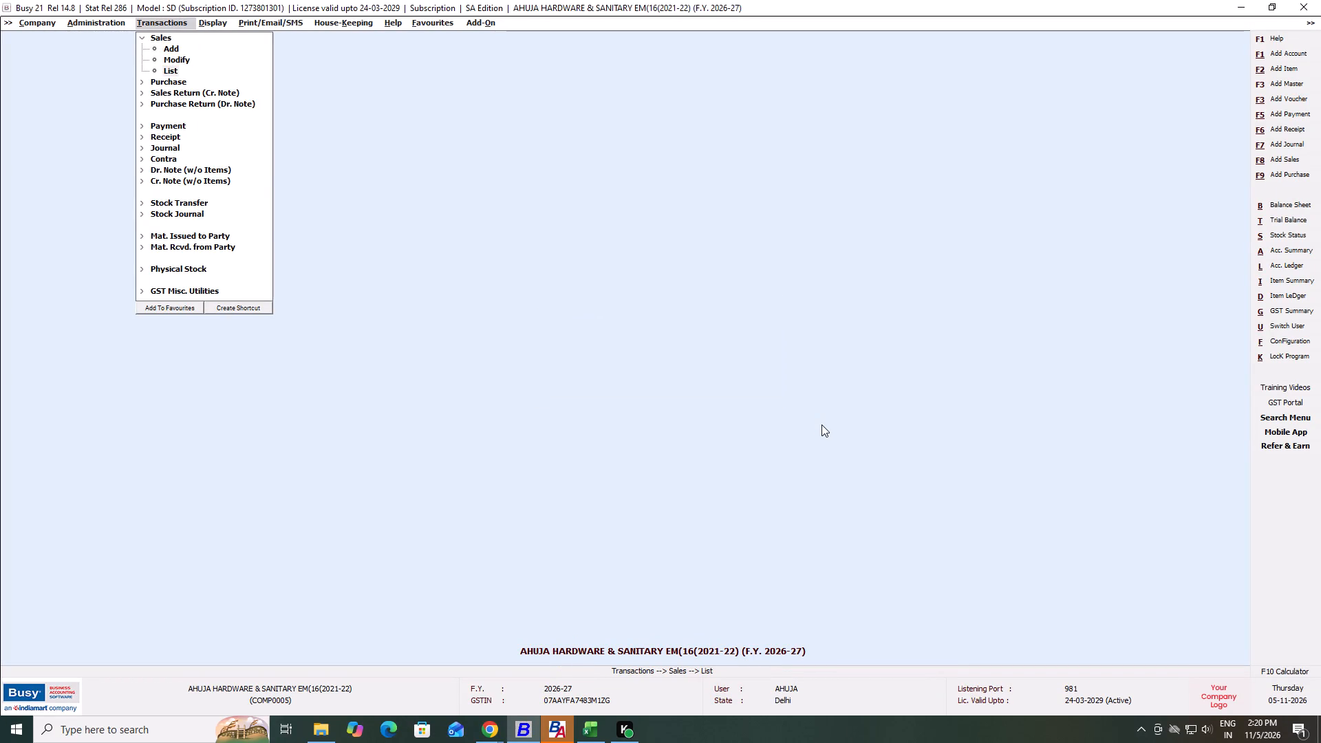
pyautogui.press('Return')
pyautogui.press('Tab')
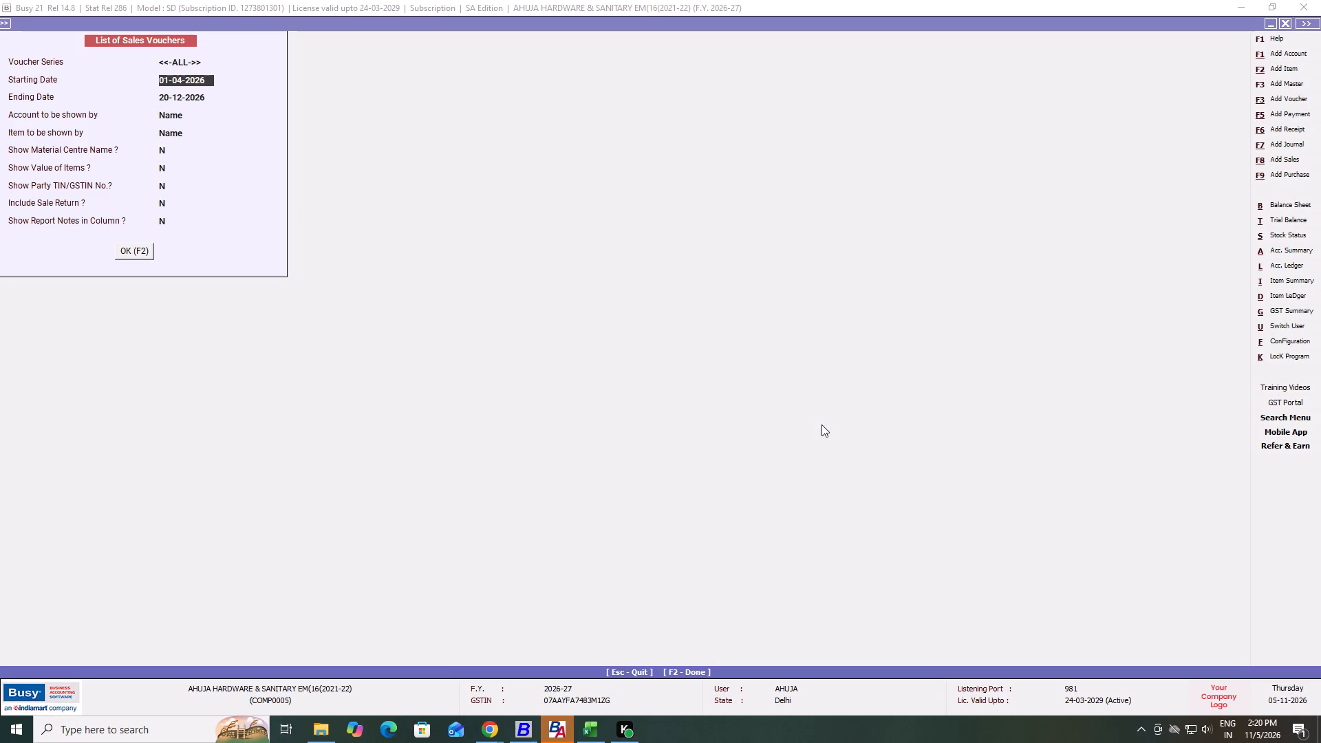
pyautogui.press('F2')
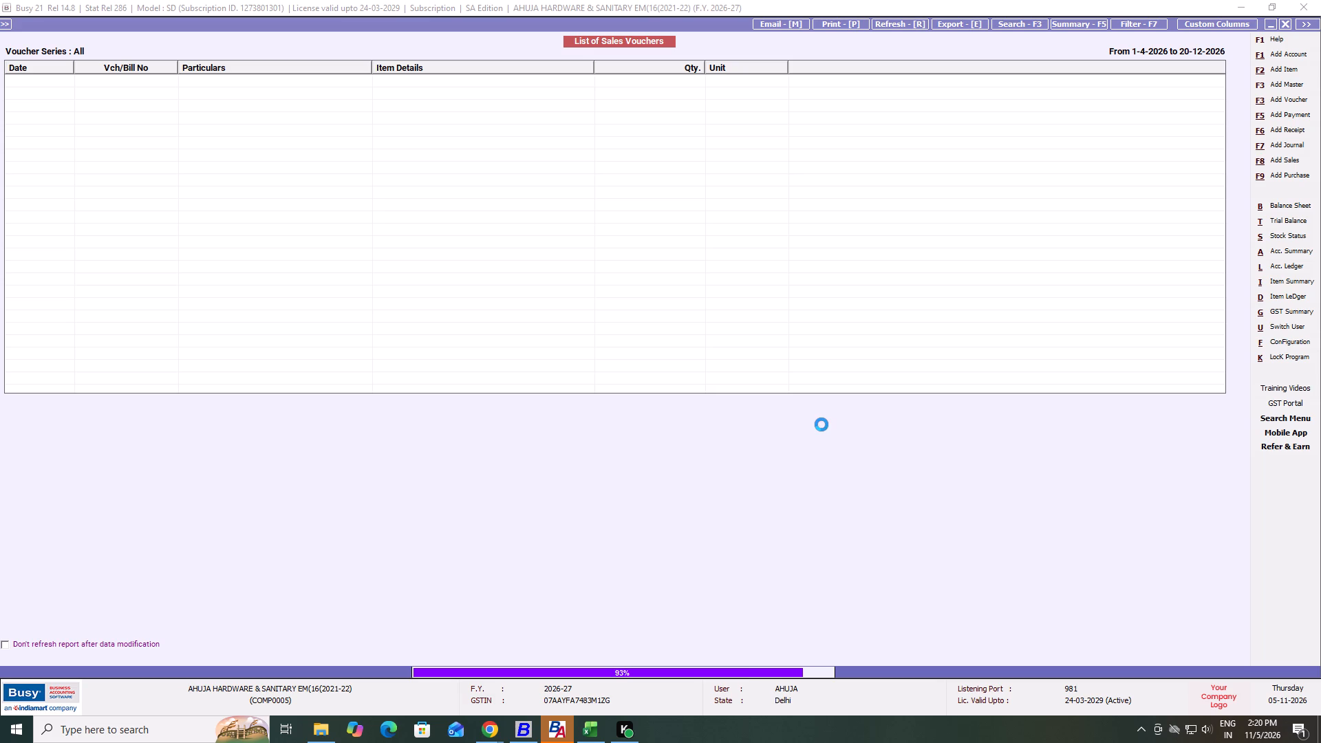
pyautogui.press('End')
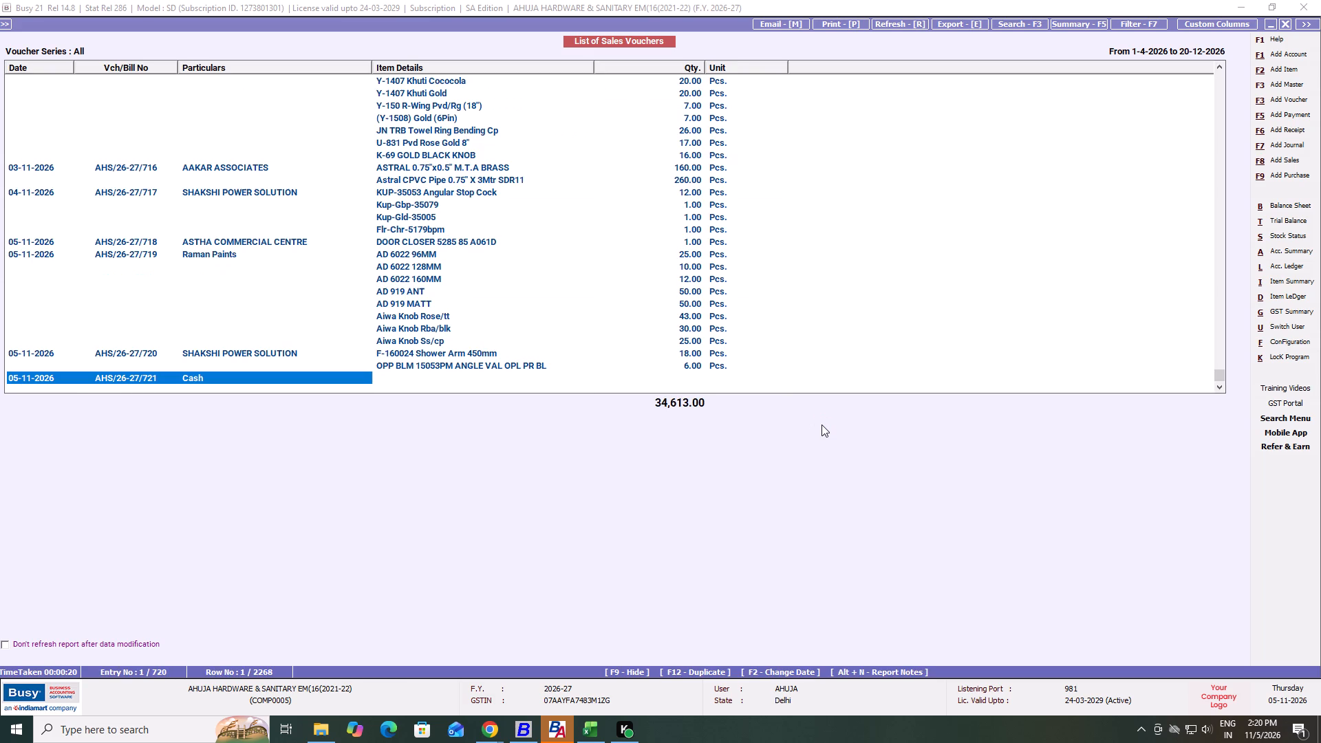
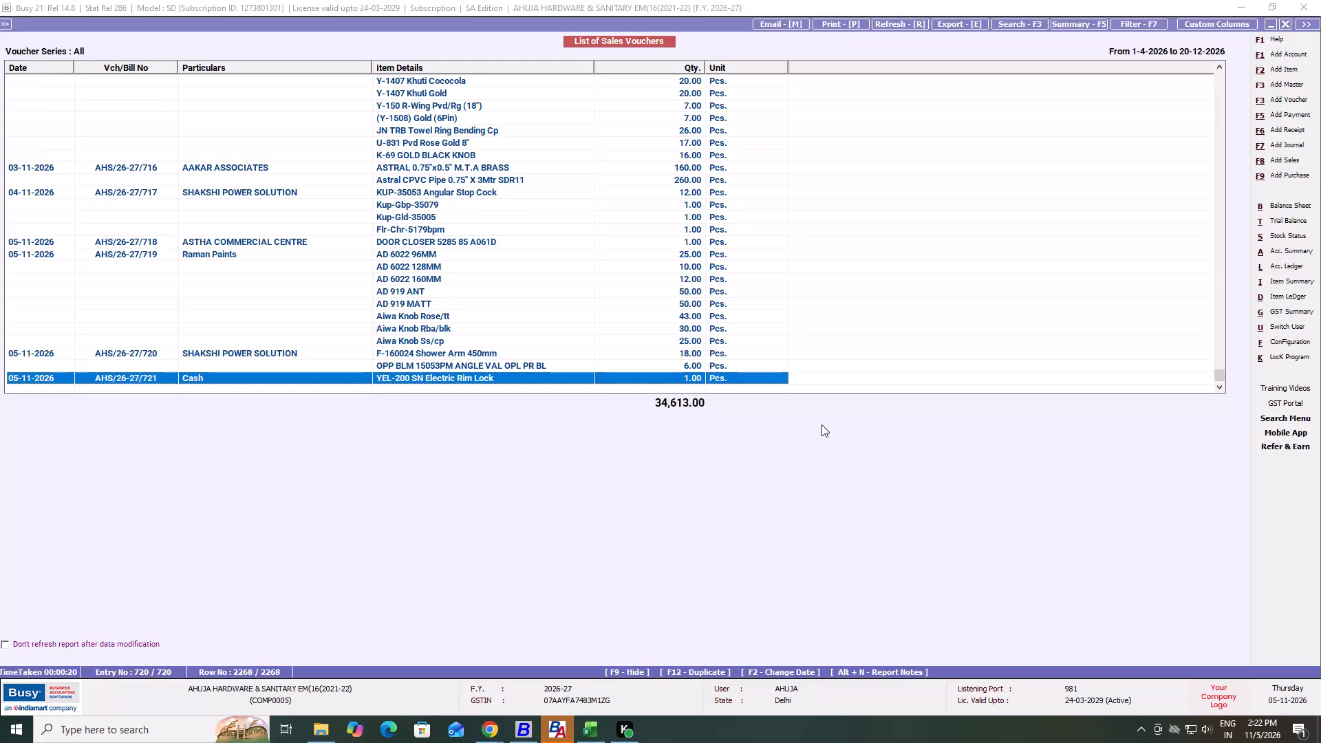
# Regenerate the sales voucher list for 01-04-2026 to 20-12-2026 and go to SHAKSHI POWER SOLUTION's voucher AHS/26-27/720.
pyautogui.press('Escape')
pyautogui.press('F2')
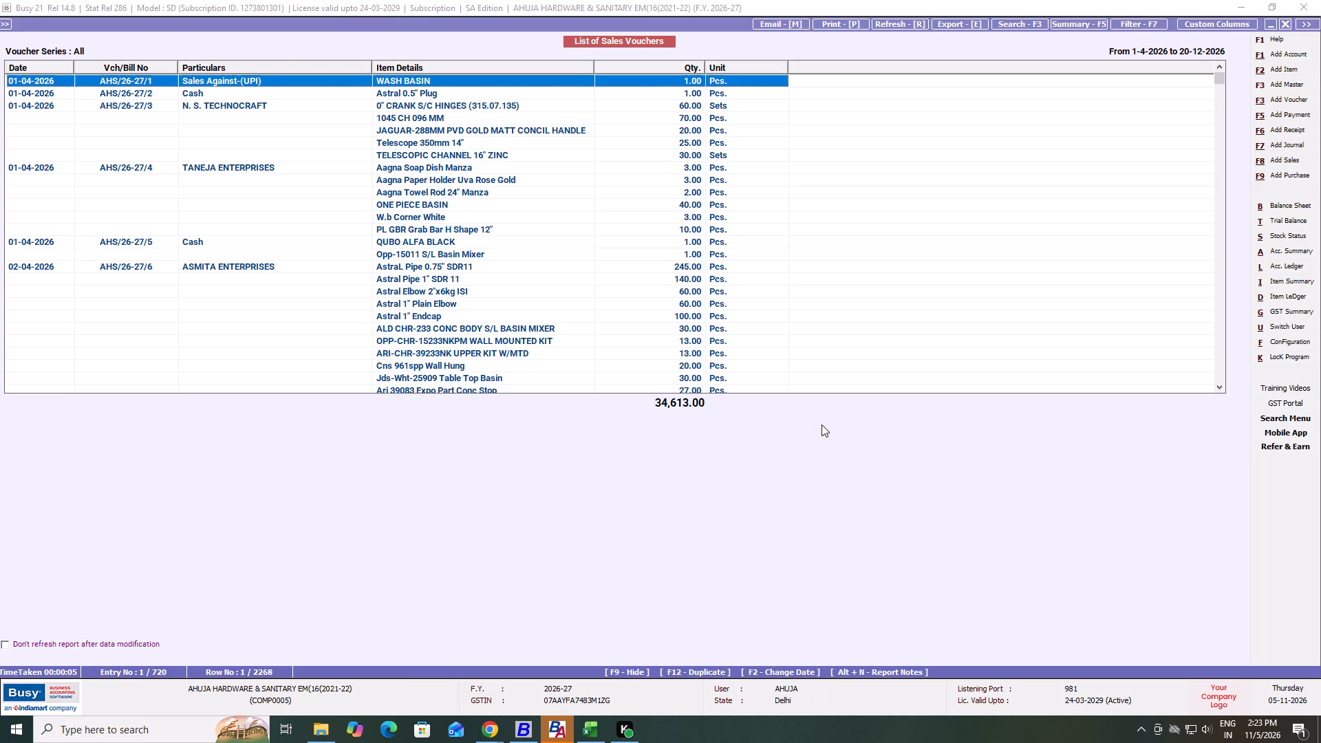
pyautogui.press('End')
pyautogui.press('Up')
pyautogui.press('Up')
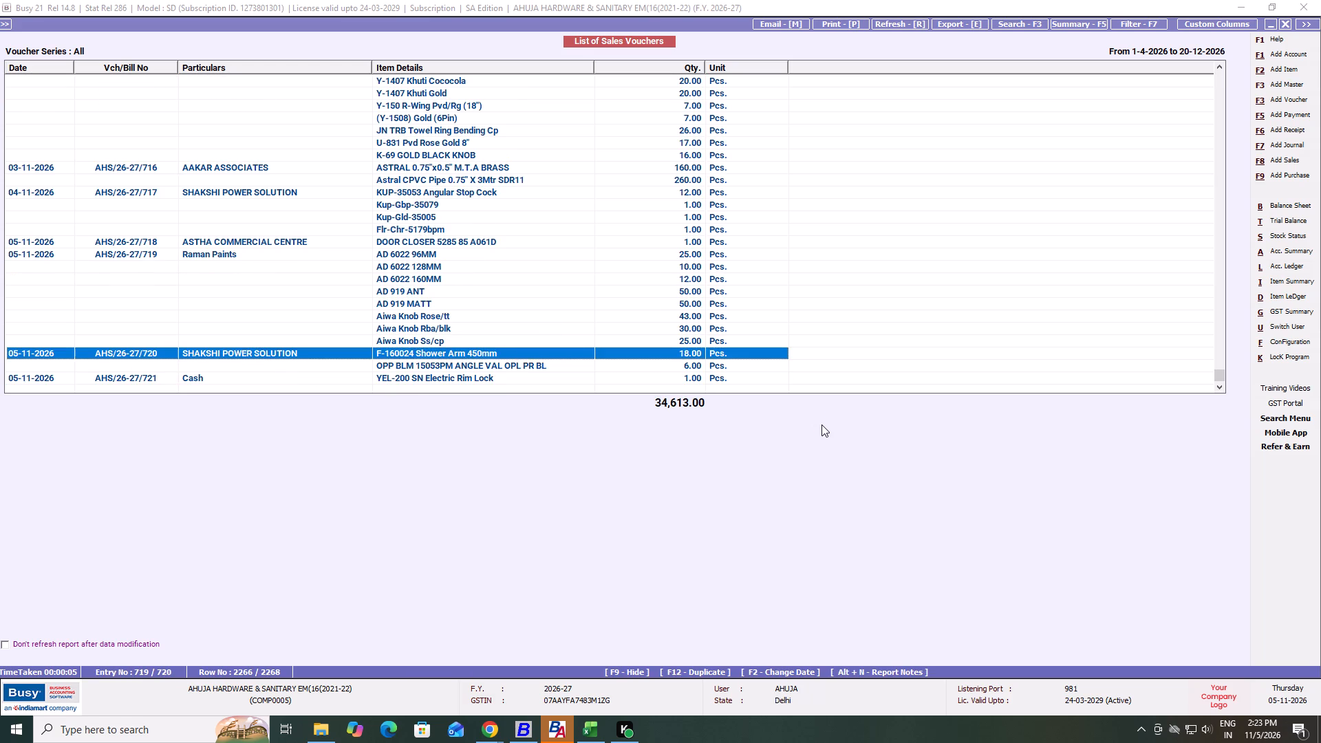
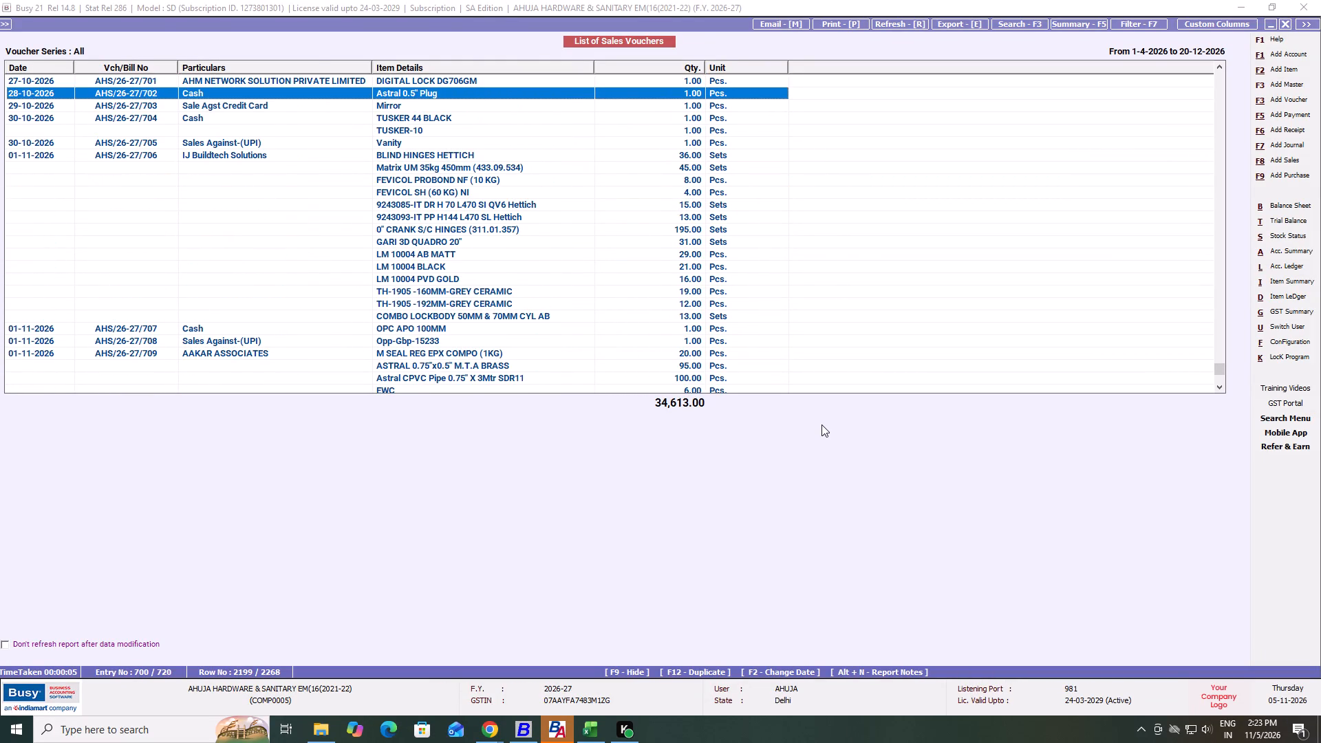
# Find SWIFT AIR SOLUTIONS' sales voucher AHS/26-27/687 dated 19-10-2026 in the list and open it.
pyautogui.press('Up')
pyautogui.press('Up')
pyautogui.press('Up')
pyautogui.press('Up')
pyautogui.press('Up')
pyautogui.press('Up')
pyautogui.press('Up')
pyautogui.press('Up')
pyautogui.press('Up')
pyautogui.press('Up')
pyautogui.press('Up')
pyautogui.press('Up')
pyautogui.press('Up')
pyautogui.press('Up')
pyautogui.press('Up')
pyautogui.press('Up')
pyautogui.press('Up')
pyautogui.press('Up')
pyautogui.press('Up')
pyautogui.press('Up')
pyautogui.press('Up')
pyautogui.press('Down')
pyautogui.press('Down')
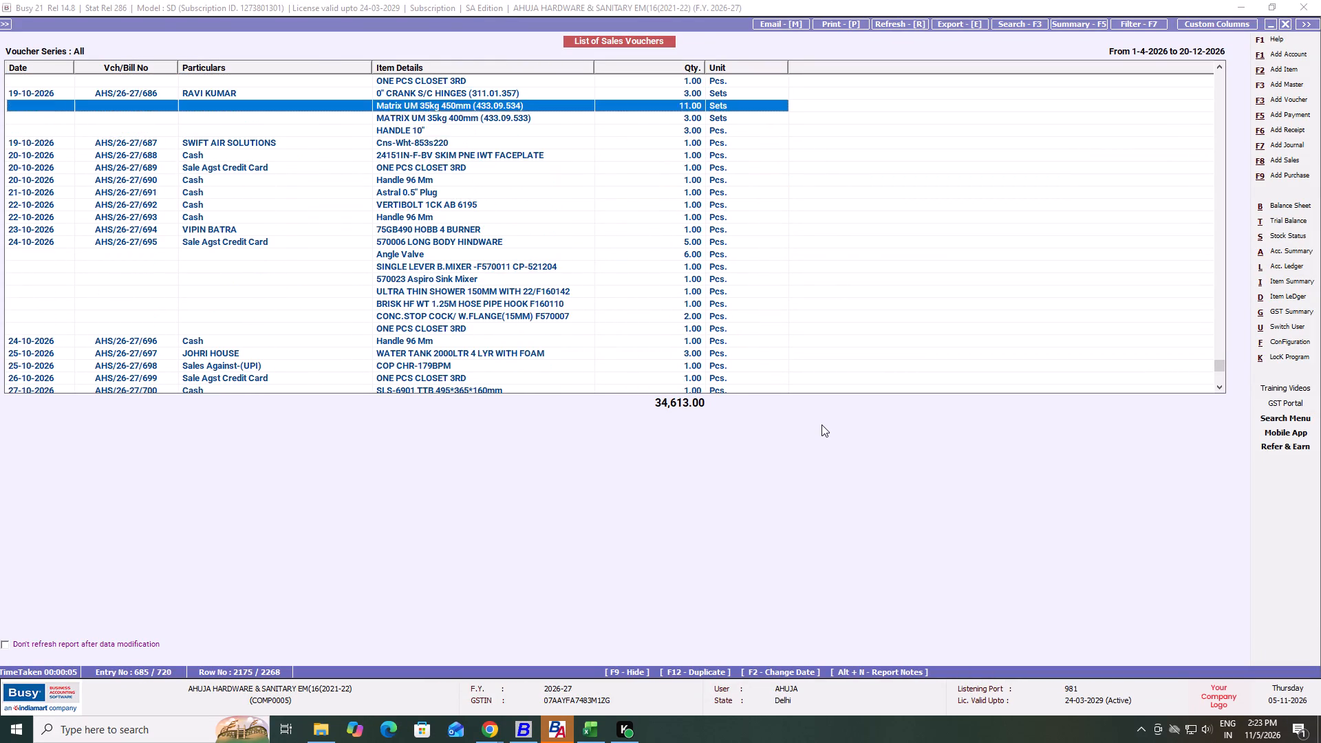
pyautogui.press('Down')
pyautogui.press('Down')
pyautogui.press('Down')
pyautogui.press('Return')
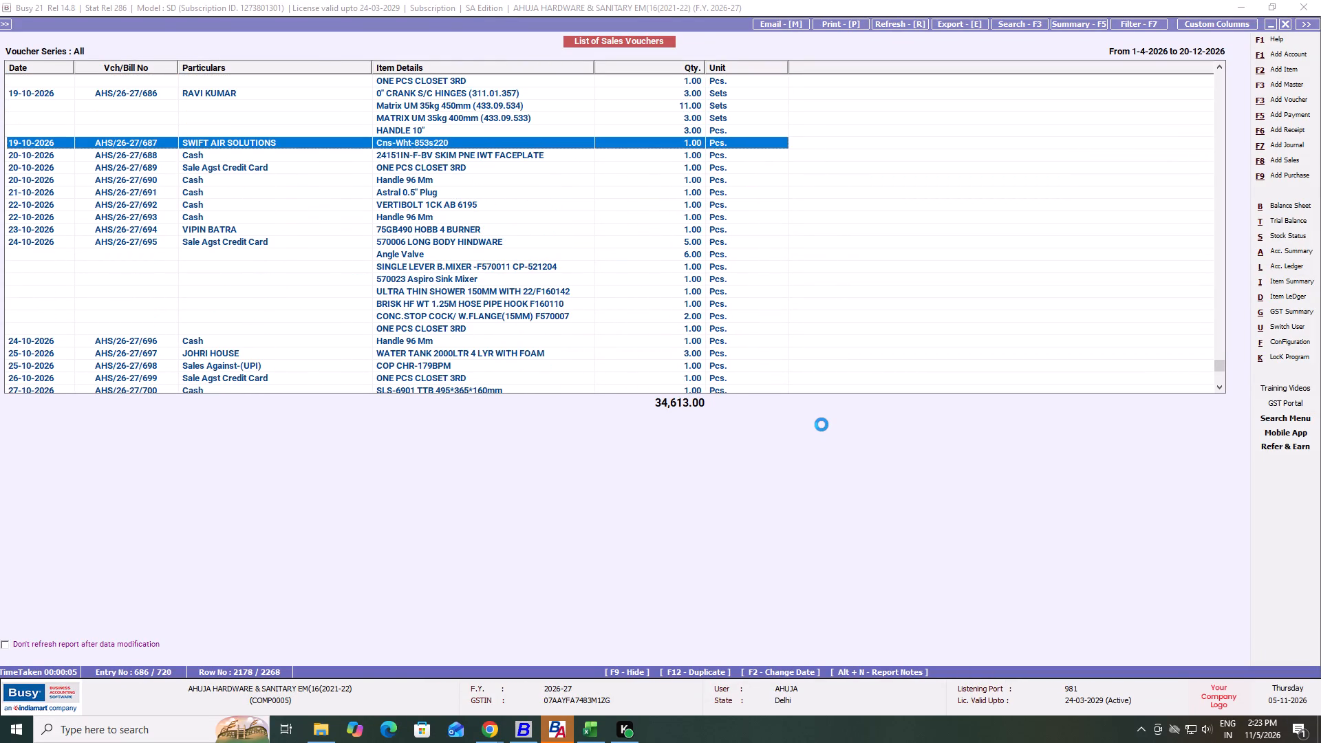
# Go from SWIFT AIR SOLUTIONS' voucher to the next sales voucher, AHS/26-27/688 dated 20-10-2026.
pyautogui.press('pagedown')
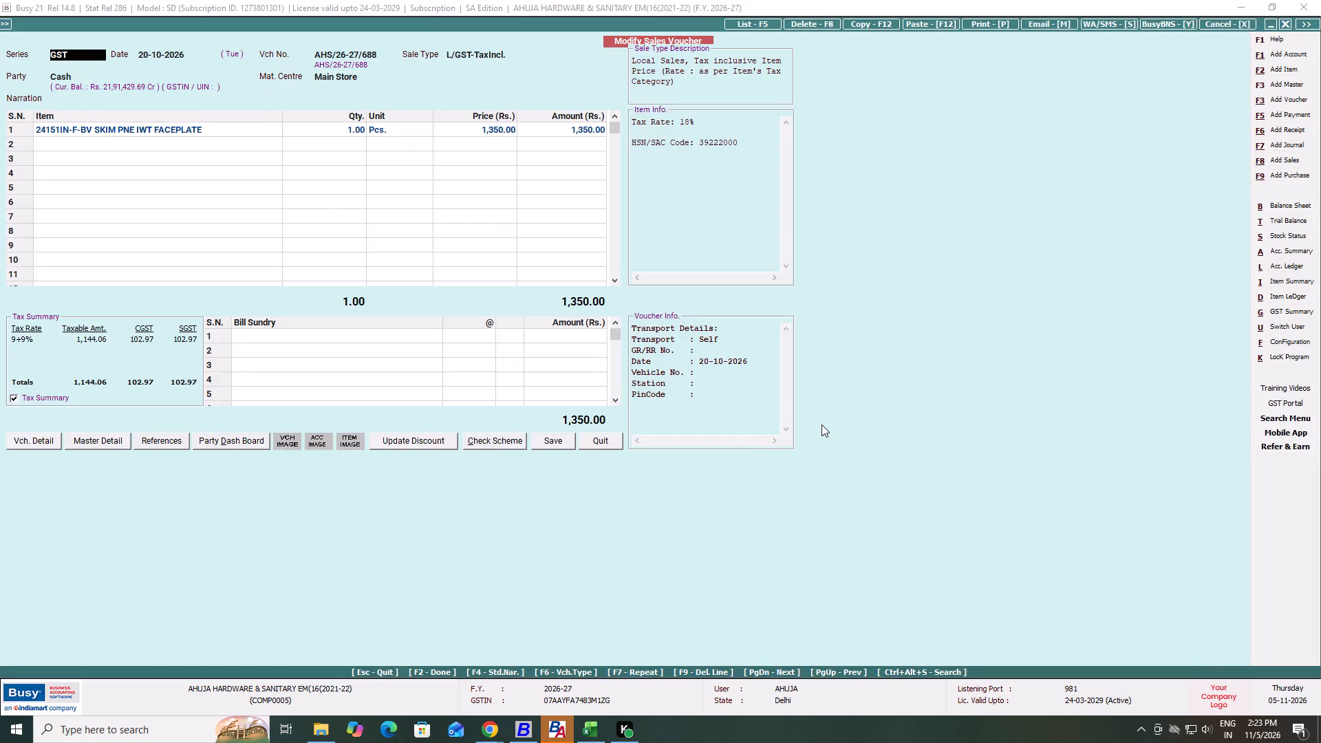
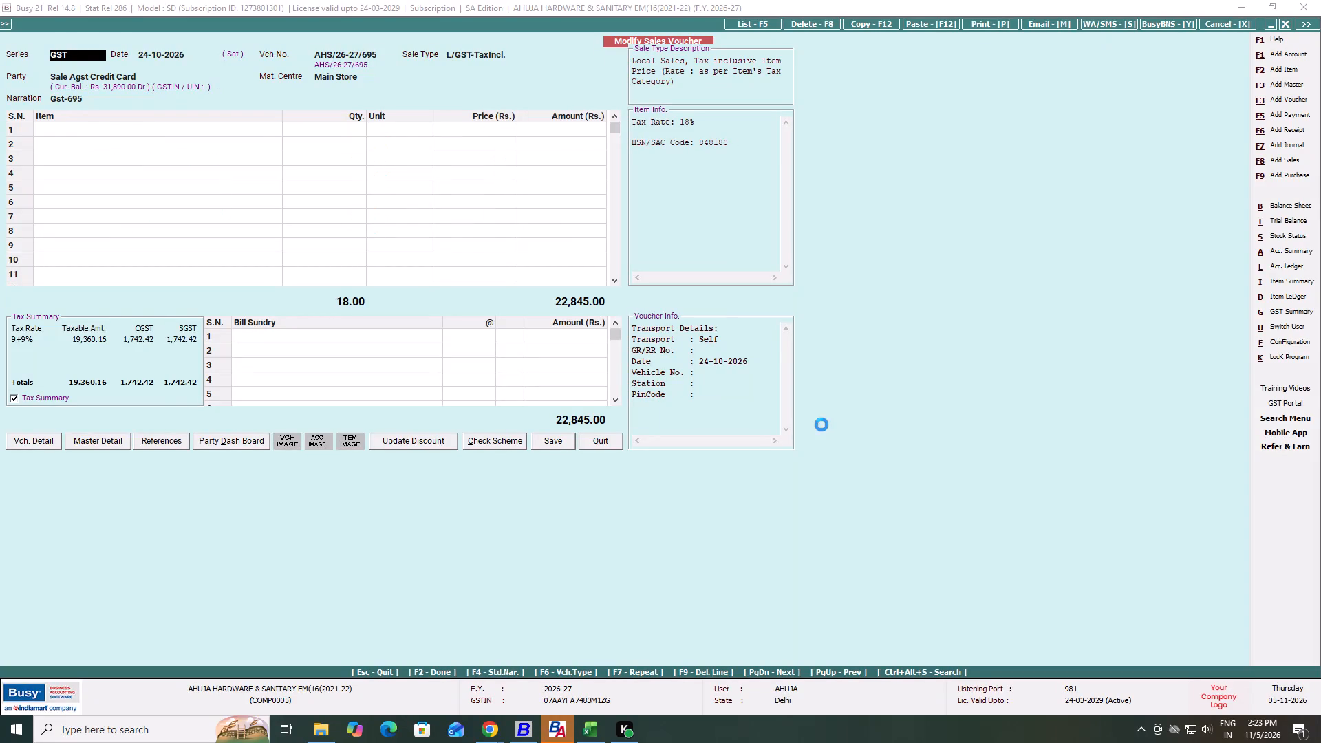
# Review the successive sales vouchers from AHS/26-27/695 to AHS/26-27/699, return to AHS/26-27/698, and close the voucher without changes.
pyautogui.press('pagedown')
pyautogui.press('pagedown')
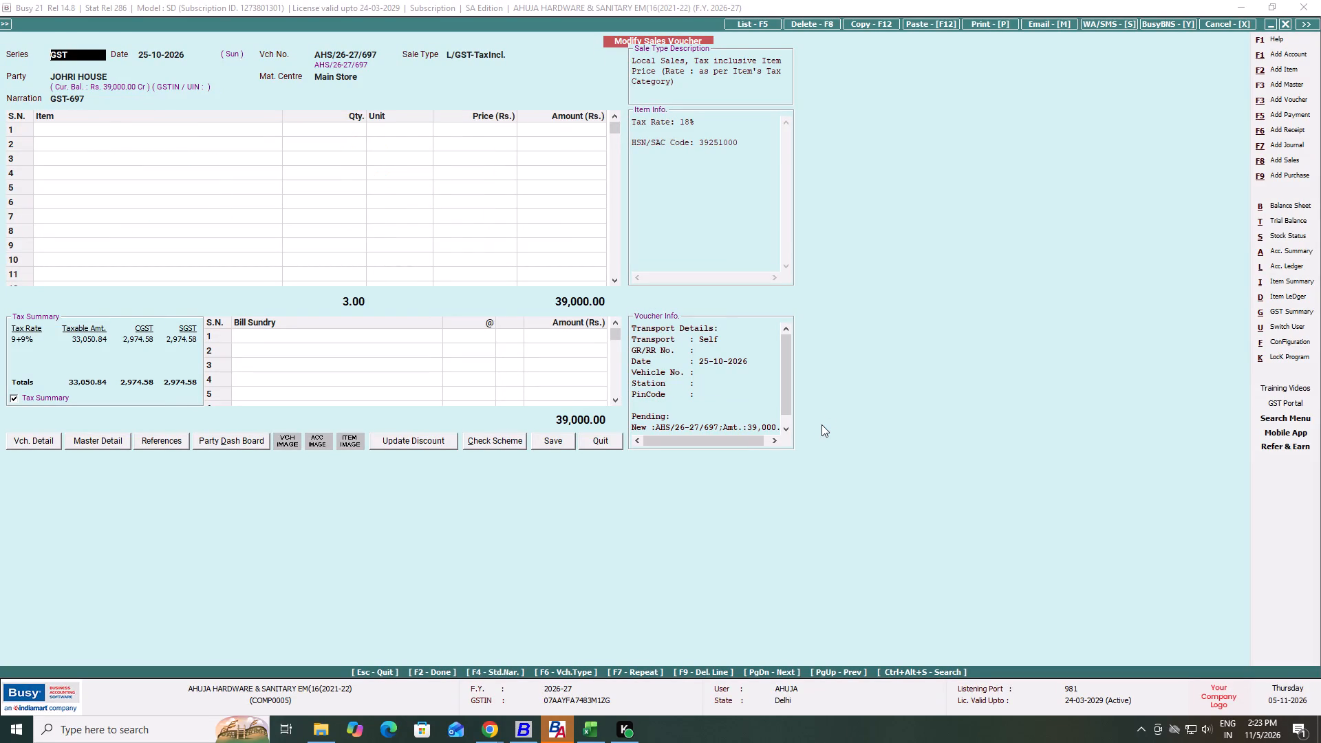
pyautogui.press('pagedown')
pyautogui.press('pageup')
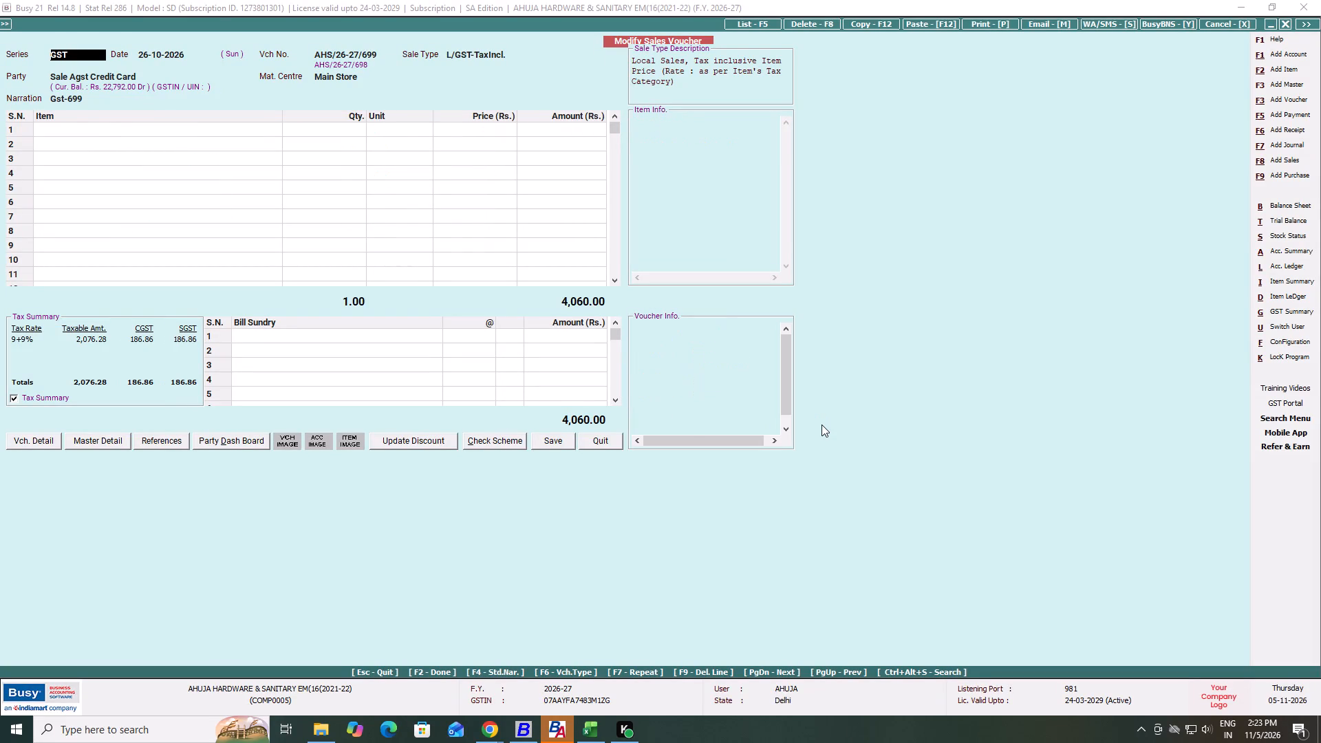
pyautogui.press('Escape')
pyautogui.press('Escape')
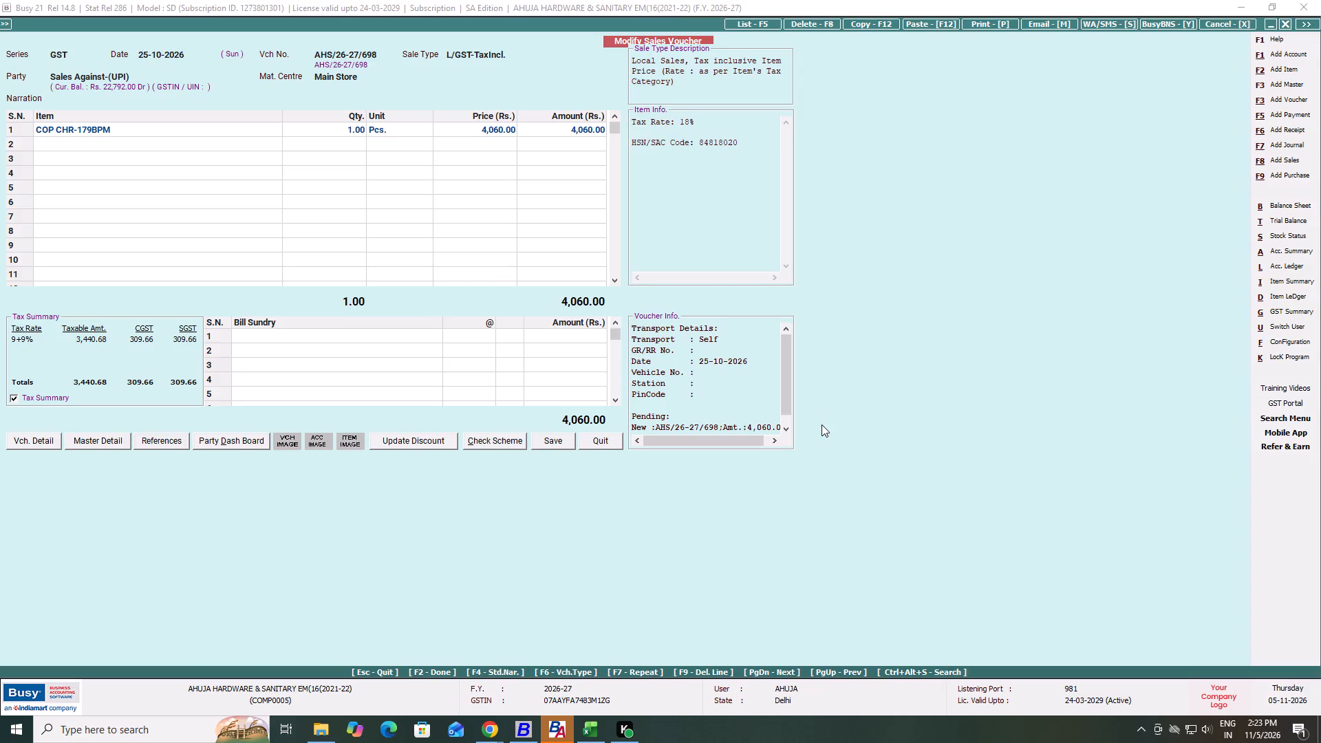
# Reopen sales voucher AHS/26-27/687 from the list and review the following vouchers one by one up to AHS/26-27/699, returning to AHS/26-27/698.
pyautogui.press('Return')
pyautogui.press('pagedown')
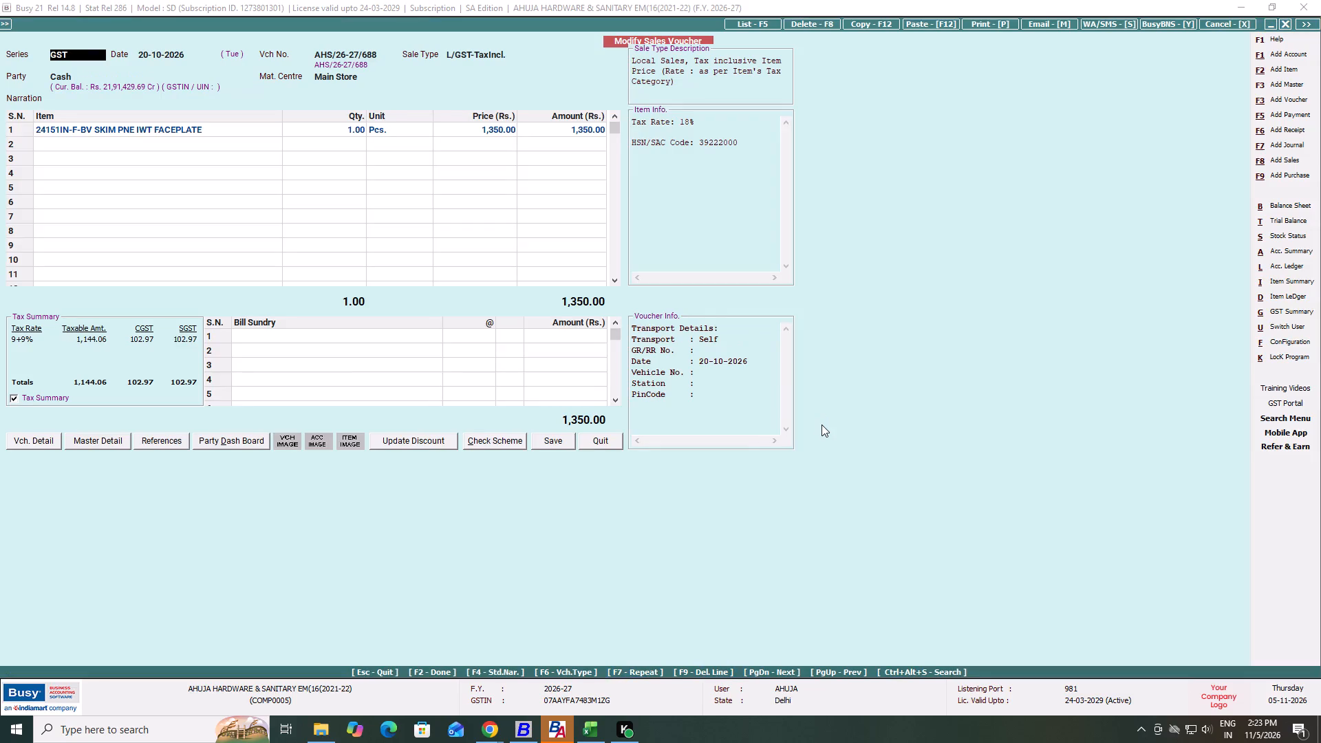
pyautogui.press('pagedown')
pyautogui.press('pagedown')
pyautogui.press('pagedown')
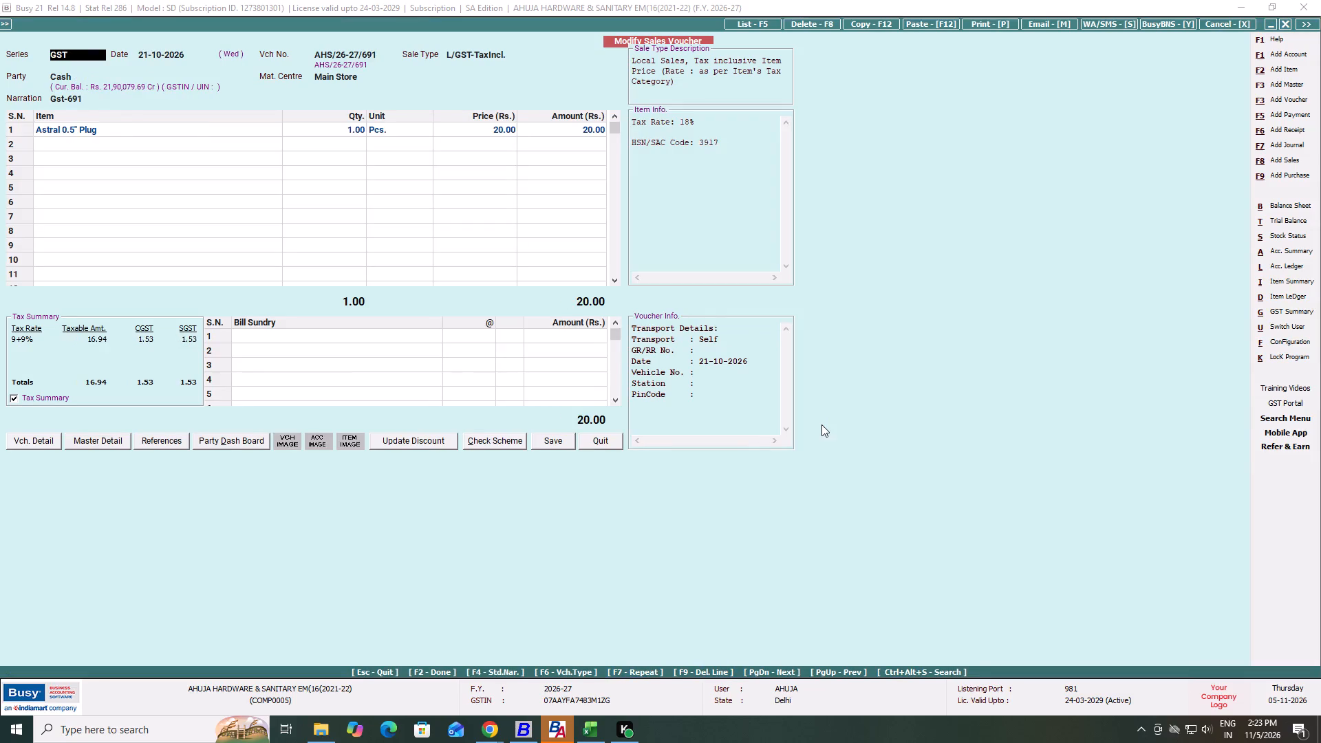
pyautogui.press('pagedown')
pyautogui.press('pagedown')
pyautogui.press('pagedown')
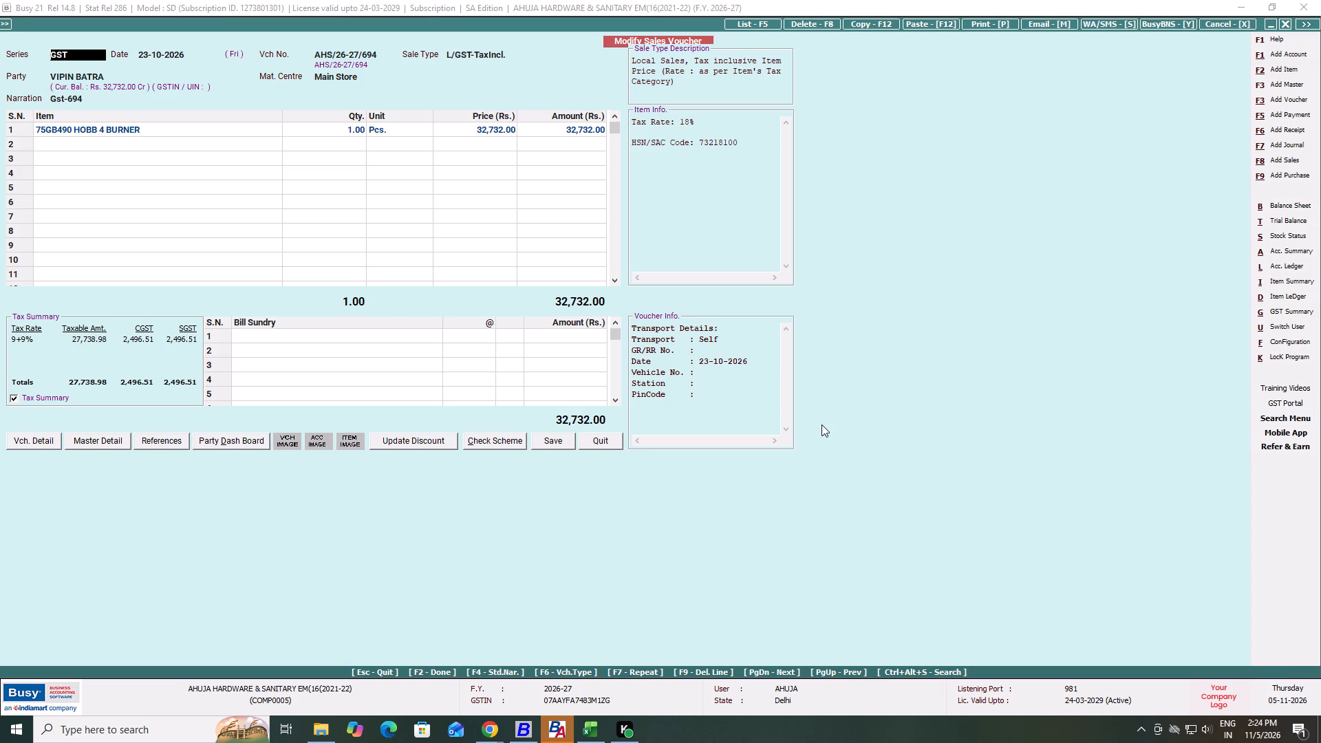
pyautogui.press('pagedown')
pyautogui.press('pagedown')
pyautogui.press('pagedown')
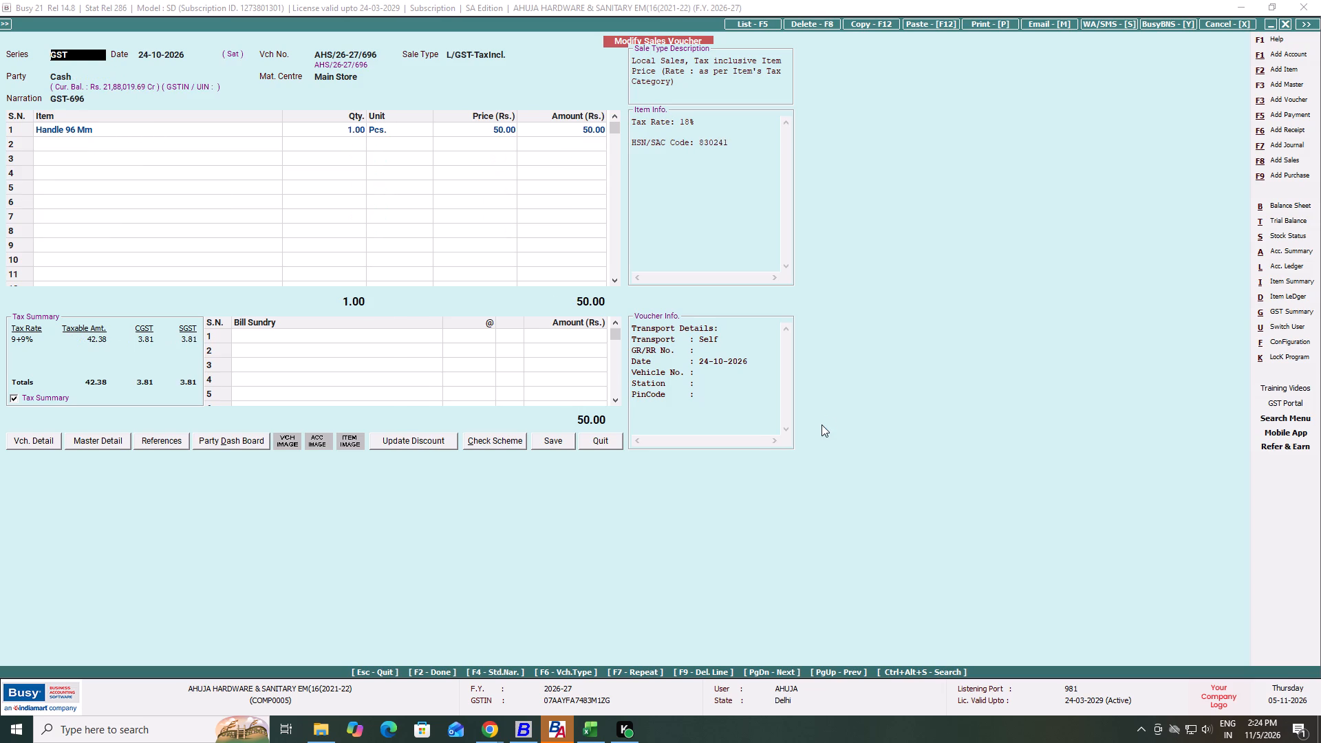
pyautogui.press('pagedown')
pyautogui.press('pagedown')
pyautogui.press('pageup')
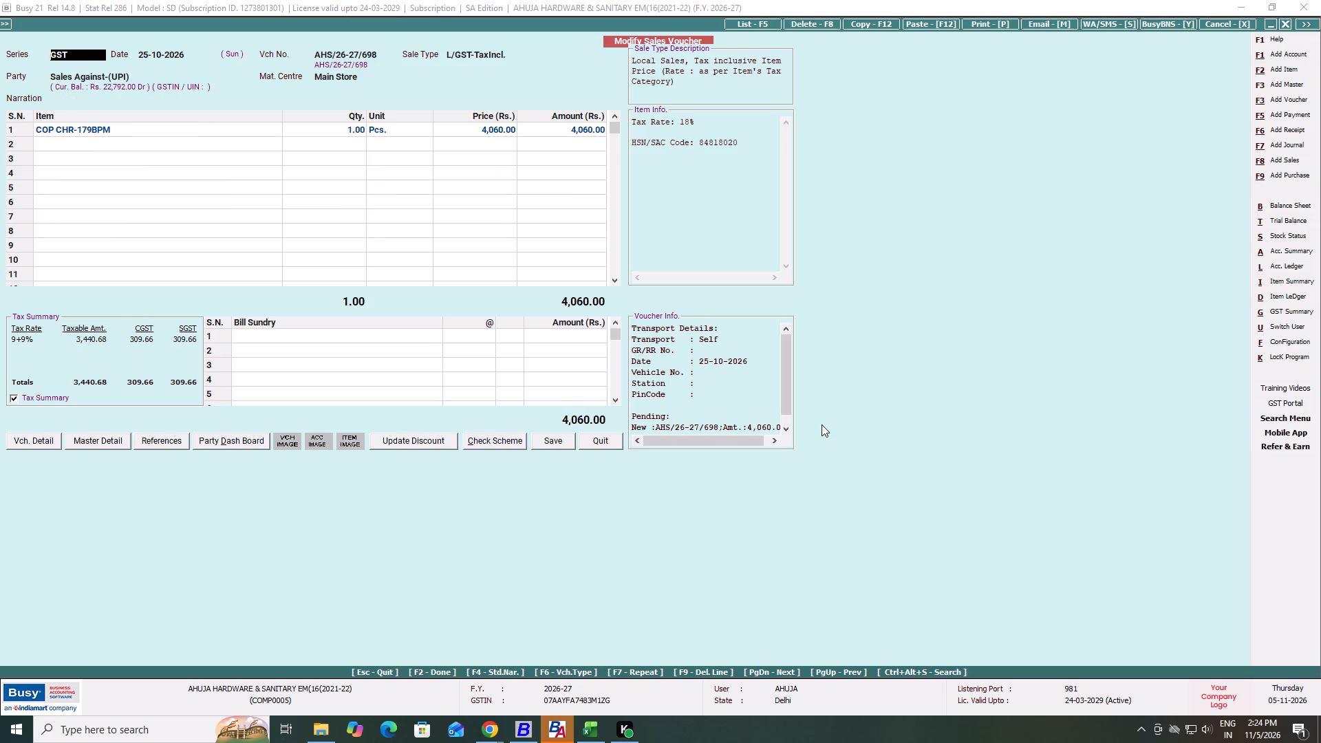